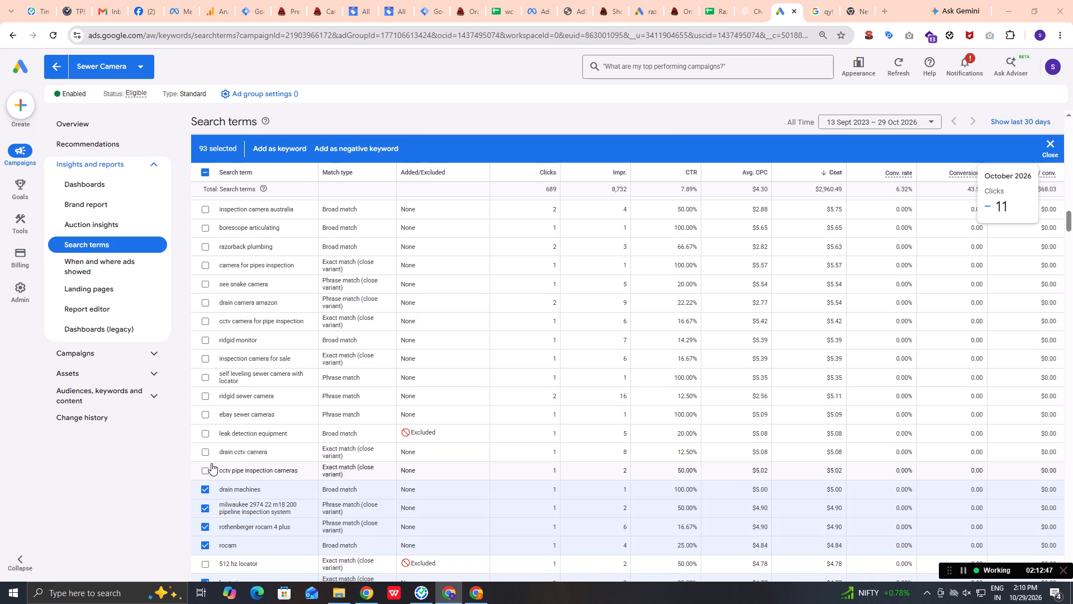
# Add ridgid monitor, borescope articulating, solopro camera, scan probe camera, pipe relining equipment for sale and fiberscope to the selected search terms.
pyautogui.scroll(1, 243, 433)
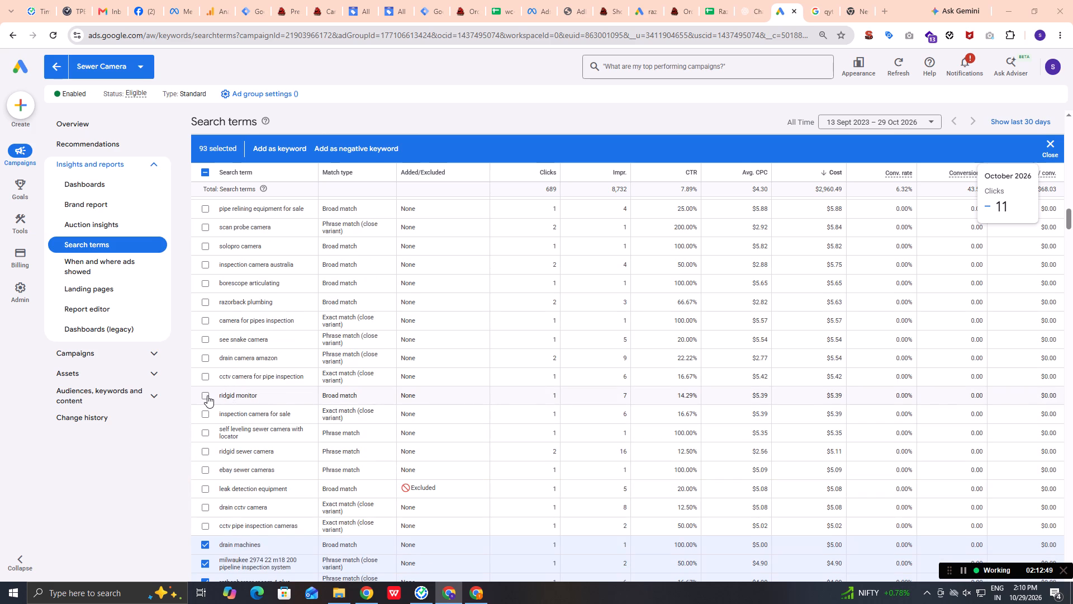
pyautogui.click(207, 395)
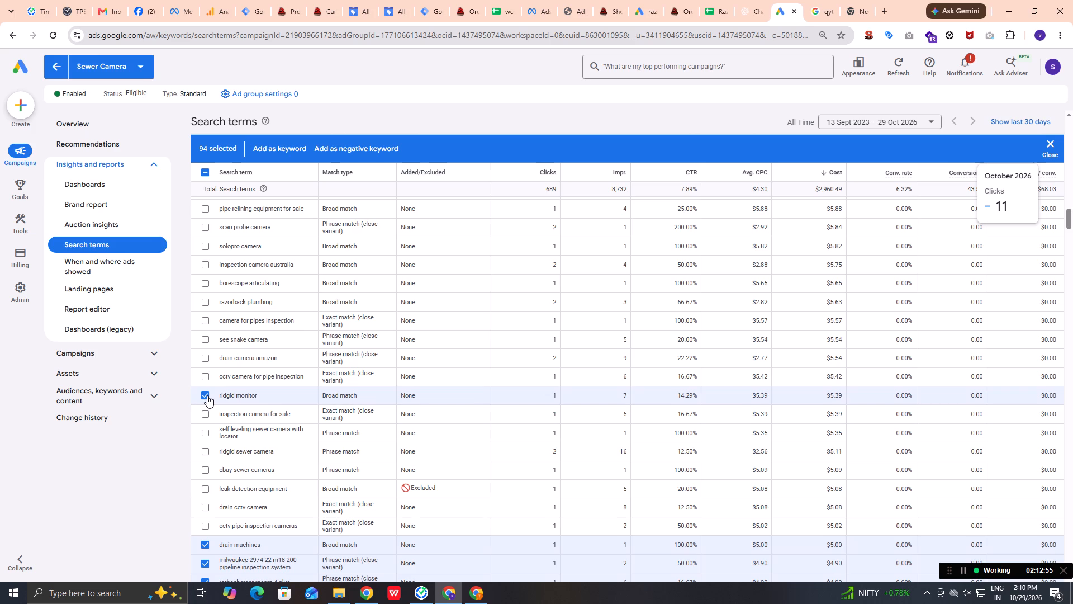
pyautogui.click(210, 282)
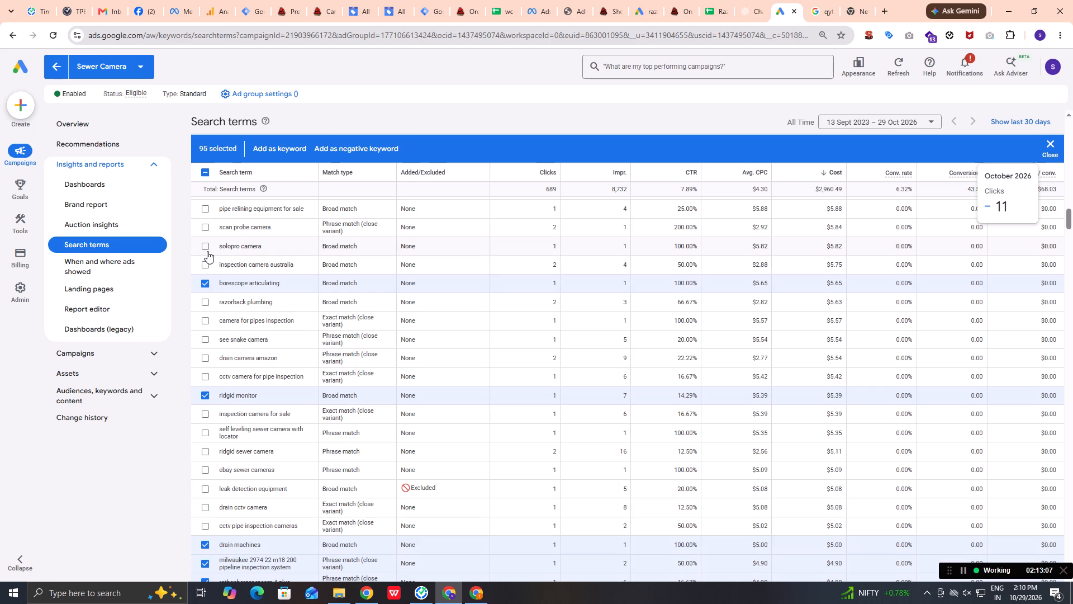
pyautogui.click(207, 251)
pyautogui.scroll(1, 211, 259)
pyautogui.click(206, 284)
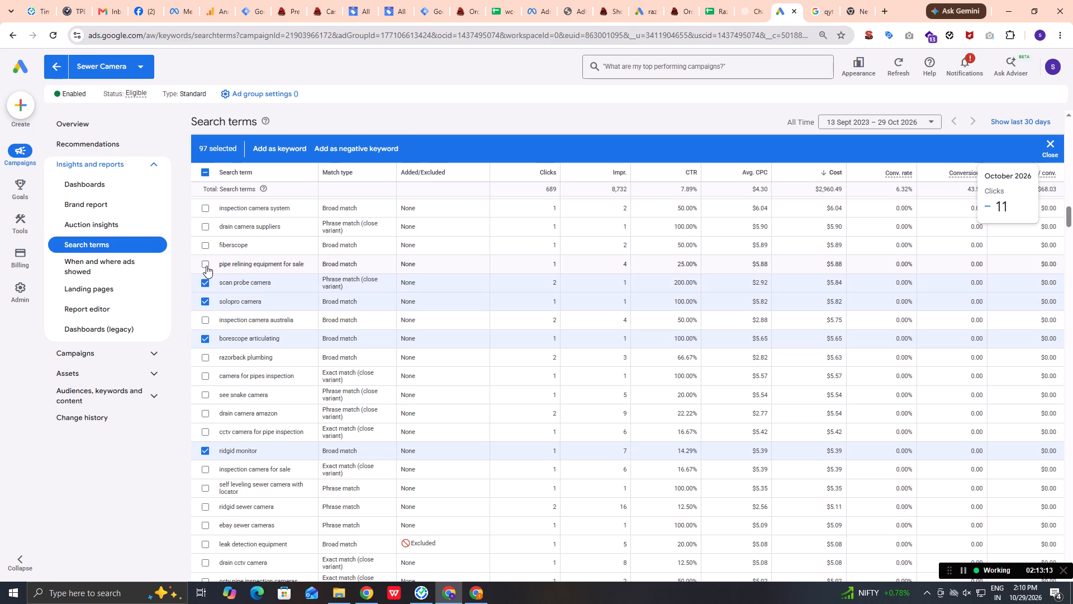
pyautogui.click(206, 266)
pyautogui.click(207, 252)
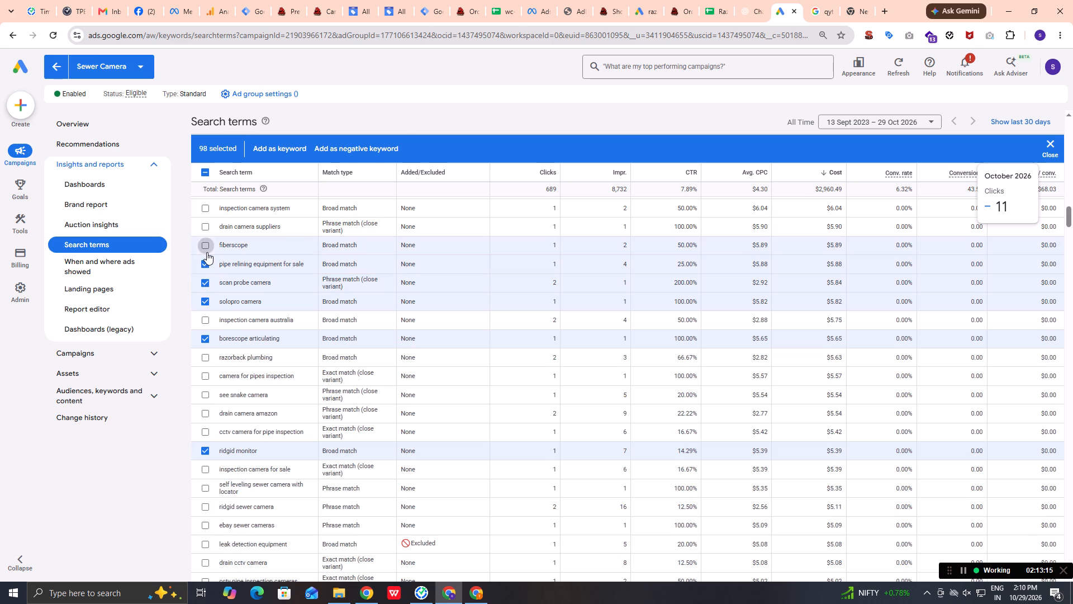
# Add inspection camera system, ridgid scout locator, see snake camera and drain camera amazon to the selected search terms.
pyautogui.scroll(1, 216, 305)
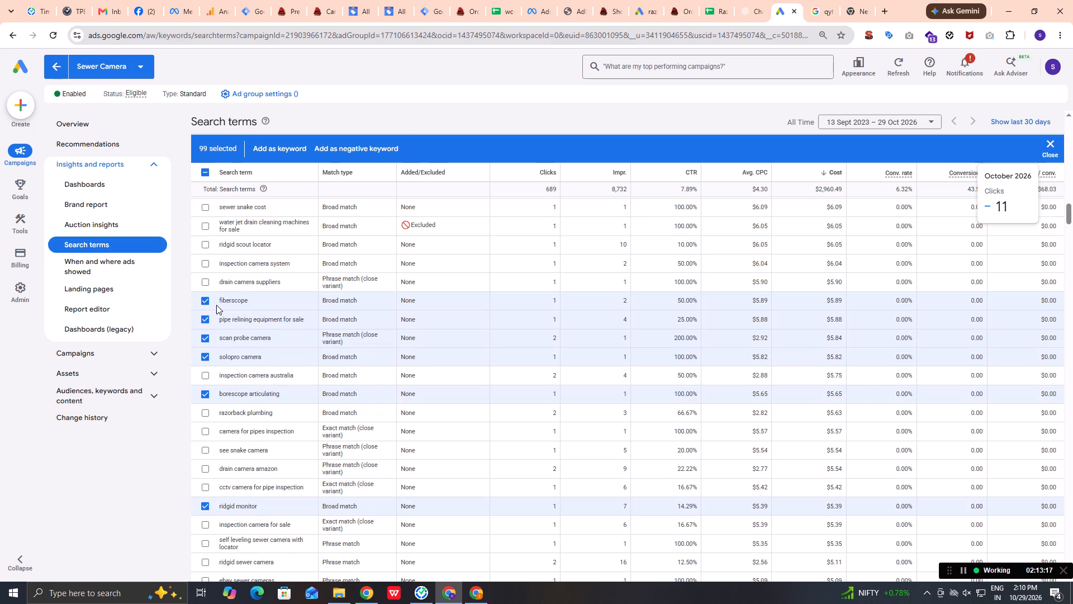
pyautogui.click(210, 266)
pyautogui.click(211, 247)
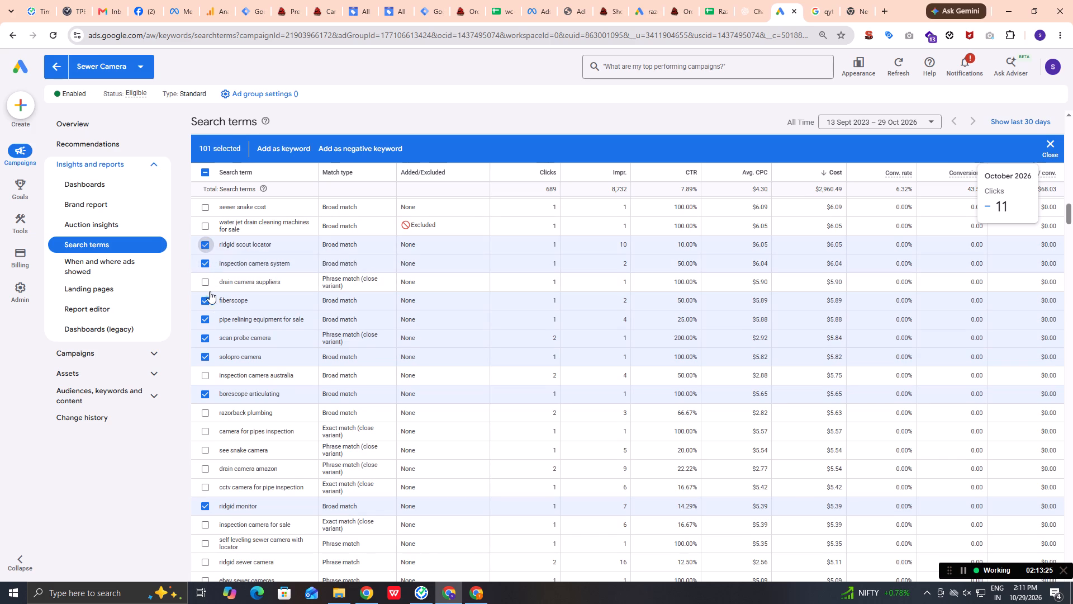
pyautogui.click(210, 451)
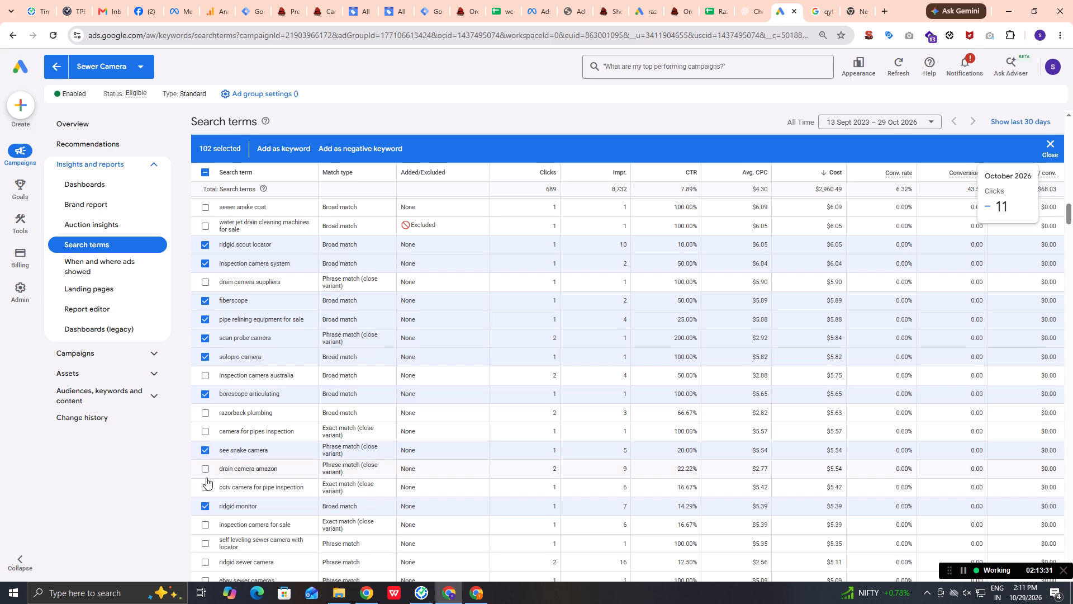
pyautogui.click(208, 471)
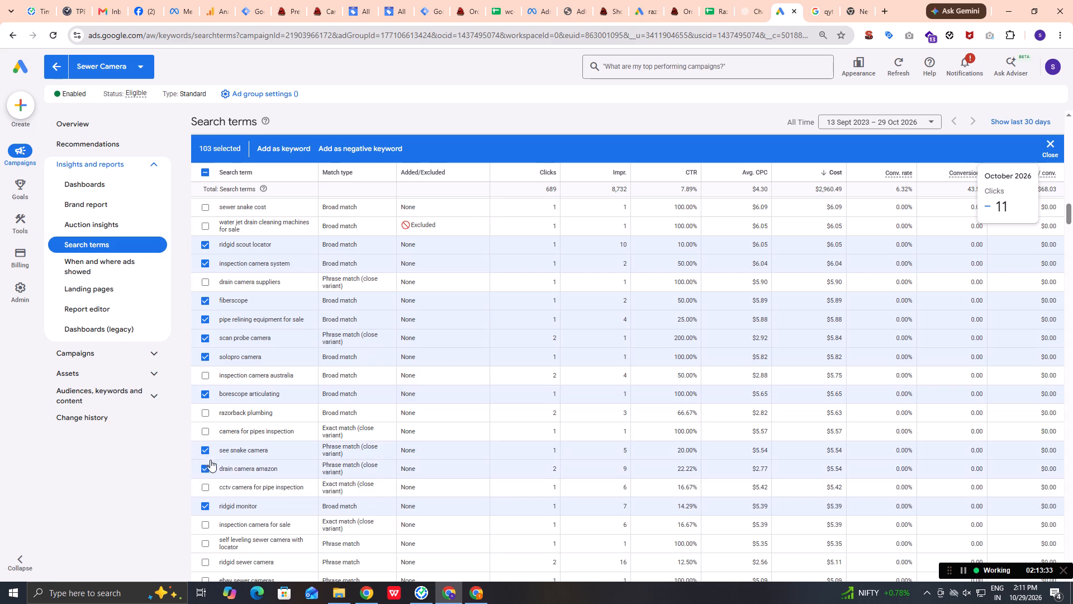
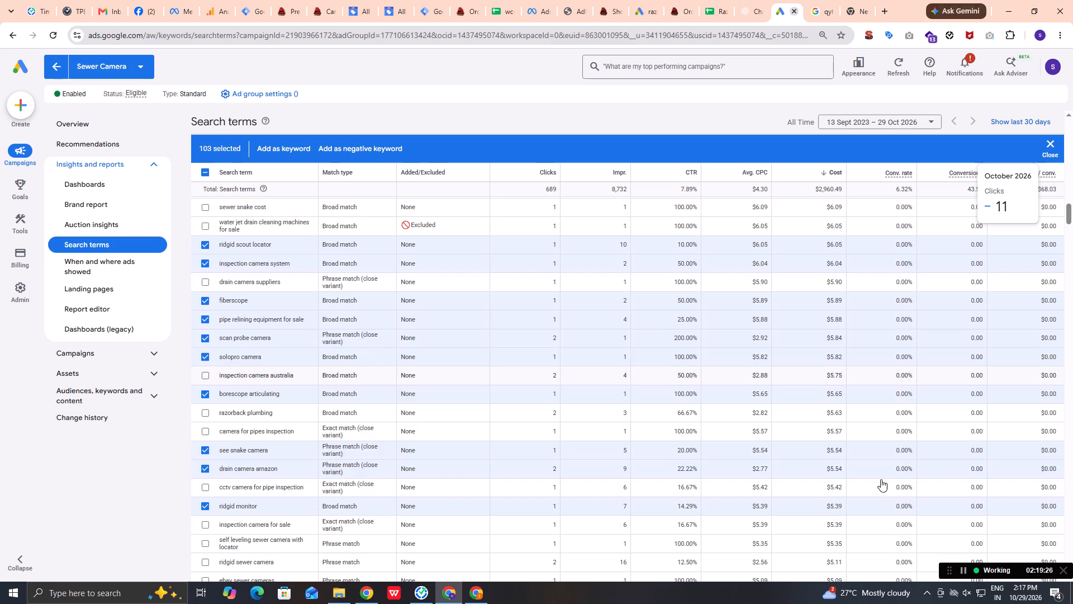
# Put the work timer on break and switch to the Google Sheets spreadsheet whose title starts with "Ra".
pyautogui.click(962, 565)
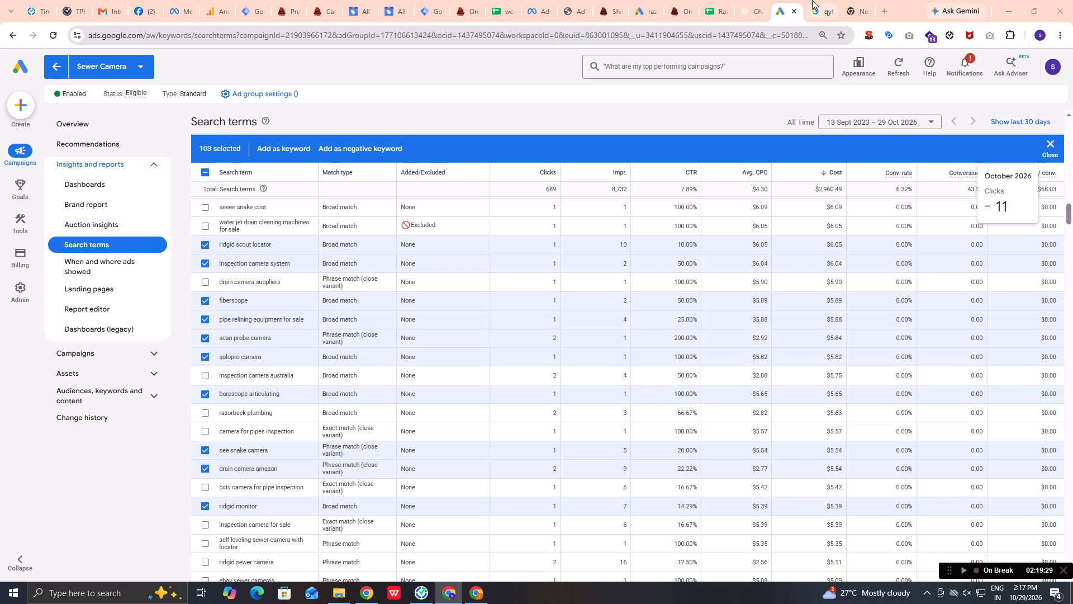
pyautogui.click(721, 13)
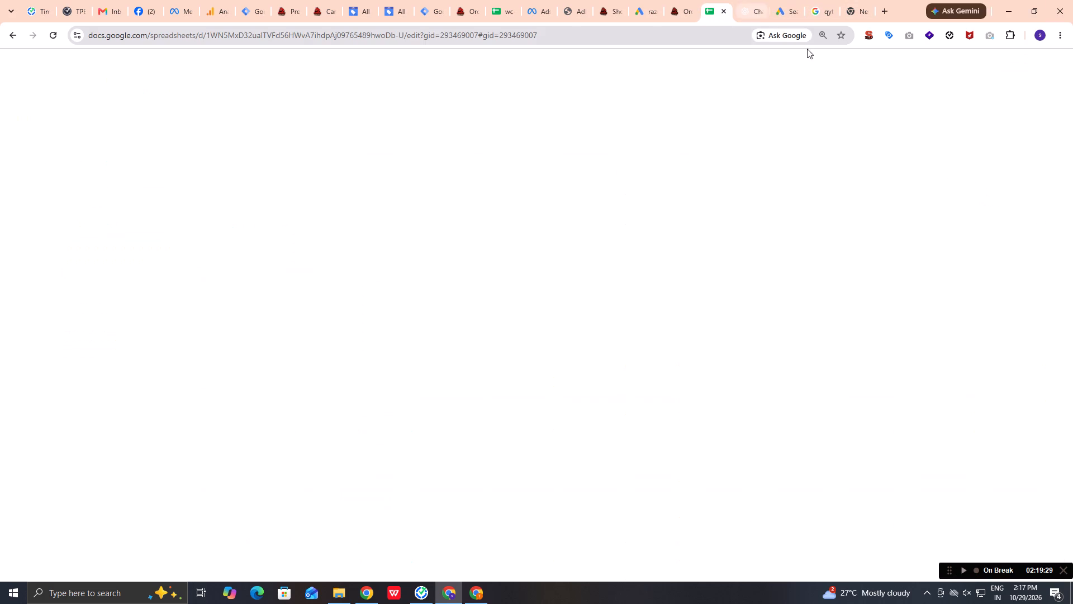
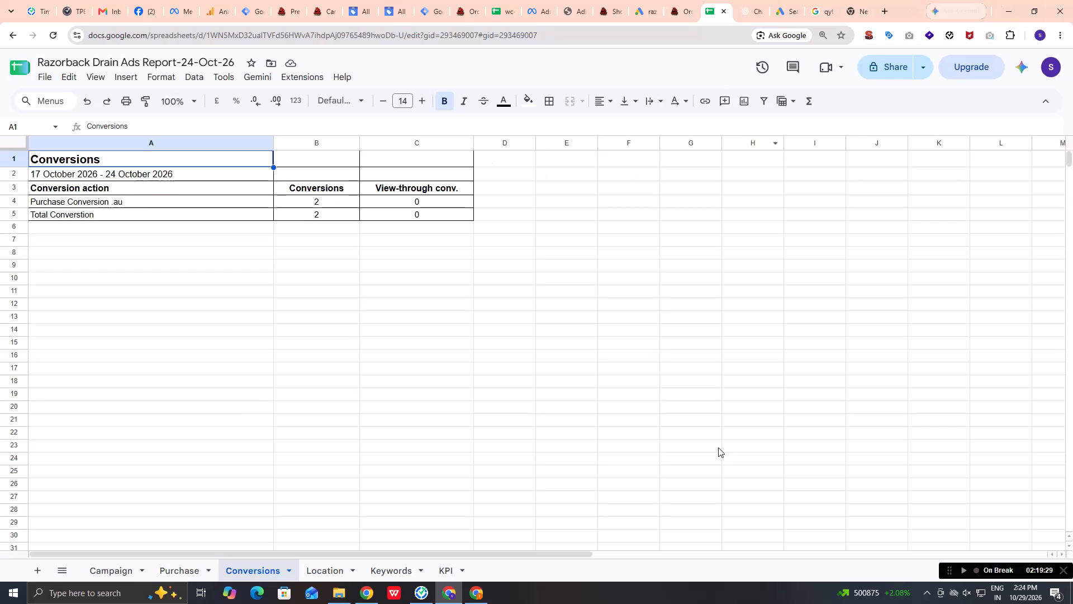
# Return to the Google Ads search terms report for Sewer Camera and review the selected and unselected terms among the higher-cost rows.
pyautogui.click(795, 3)
pyautogui.scroll(-2, 631, 340)
pyautogui.scroll(2, 631, 340)
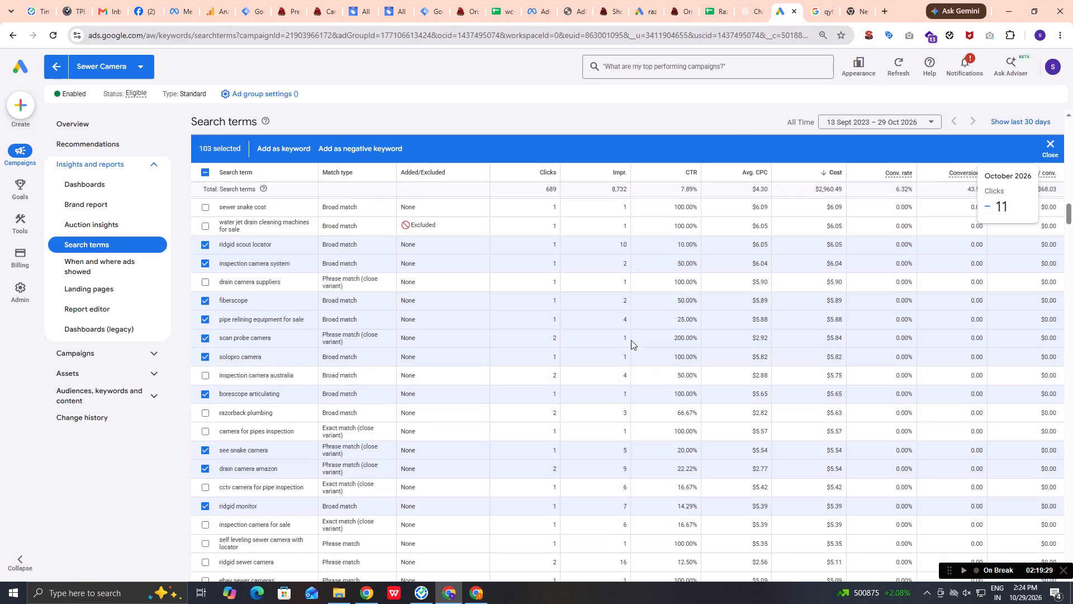
pyautogui.scroll(4, 631, 340)
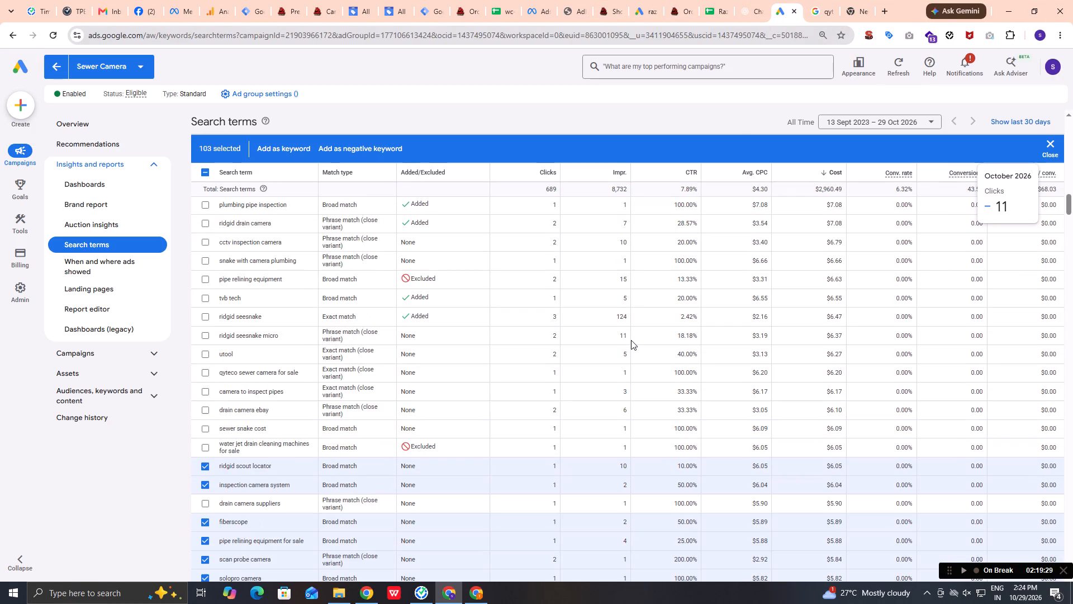
pyautogui.scroll(7, 631, 340)
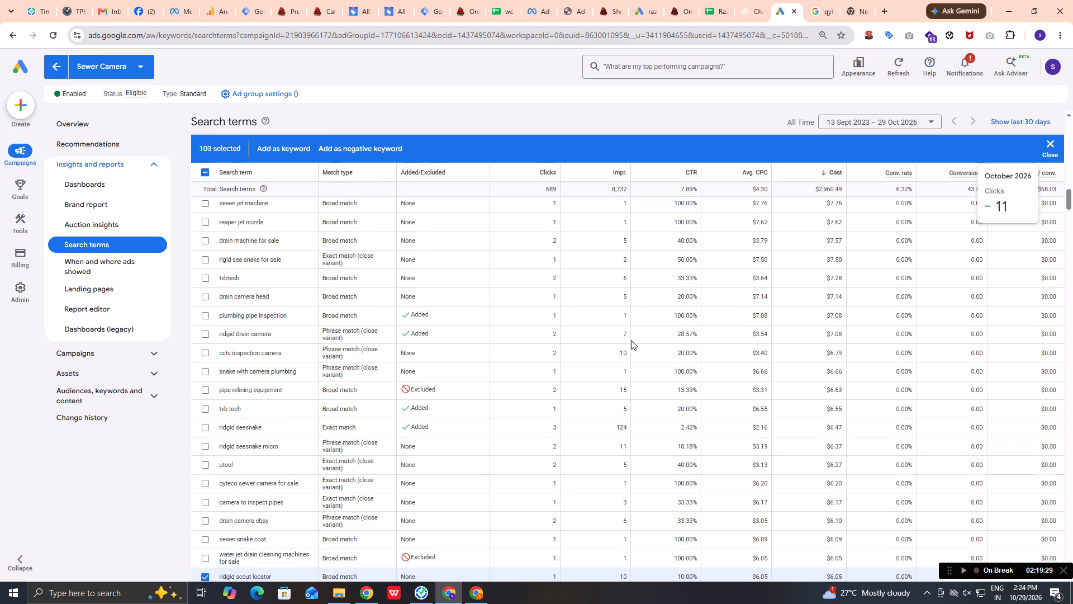
pyautogui.scroll(8, 631, 340)
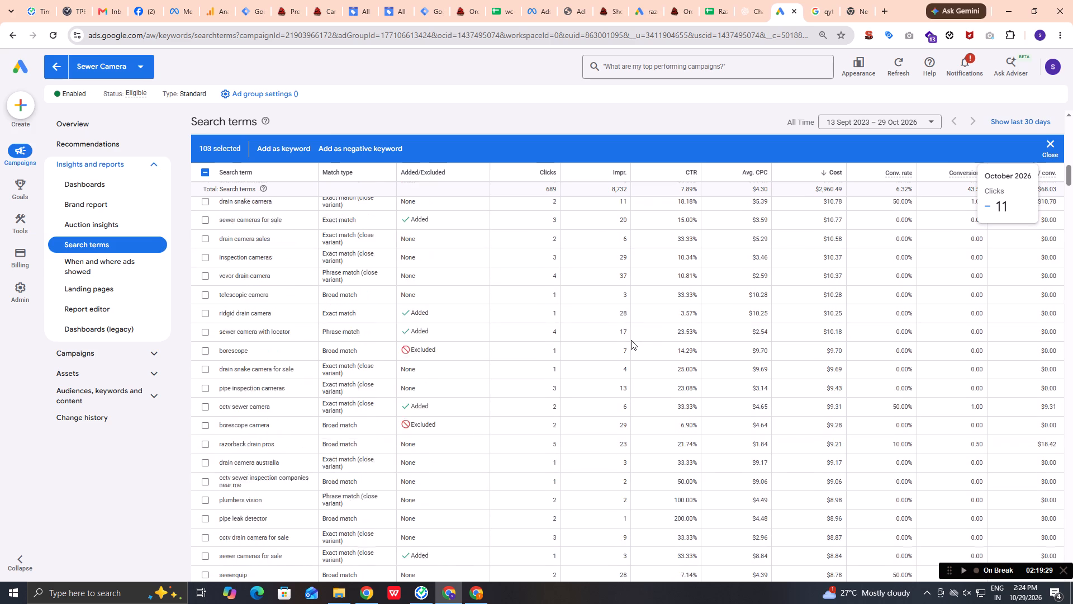
pyautogui.scroll(6, 631, 340)
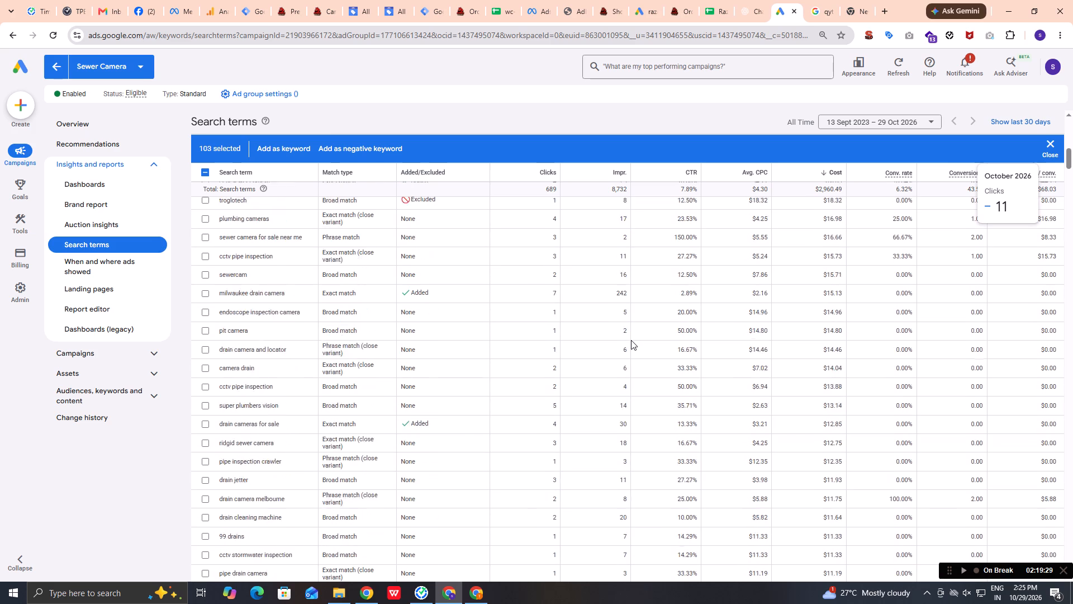
pyautogui.scroll(-9, 631, 340)
pyautogui.scroll(1, 631, 340)
pyautogui.scroll(-5, 631, 340)
pyautogui.scroll(1, 631, 340)
pyautogui.scroll(-2, 631, 340)
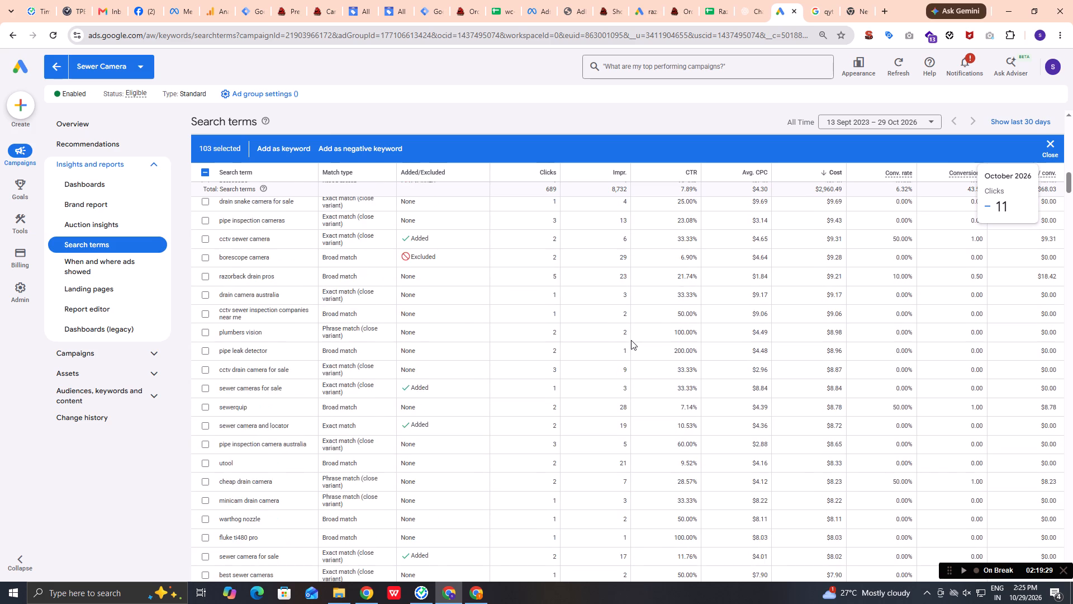
pyautogui.scroll(-1, 631, 340)
pyautogui.scroll(1, 631, 340)
pyautogui.scroll(-5, 631, 340)
pyautogui.scroll(1, 631, 340)
pyautogui.scroll(-6, 631, 340)
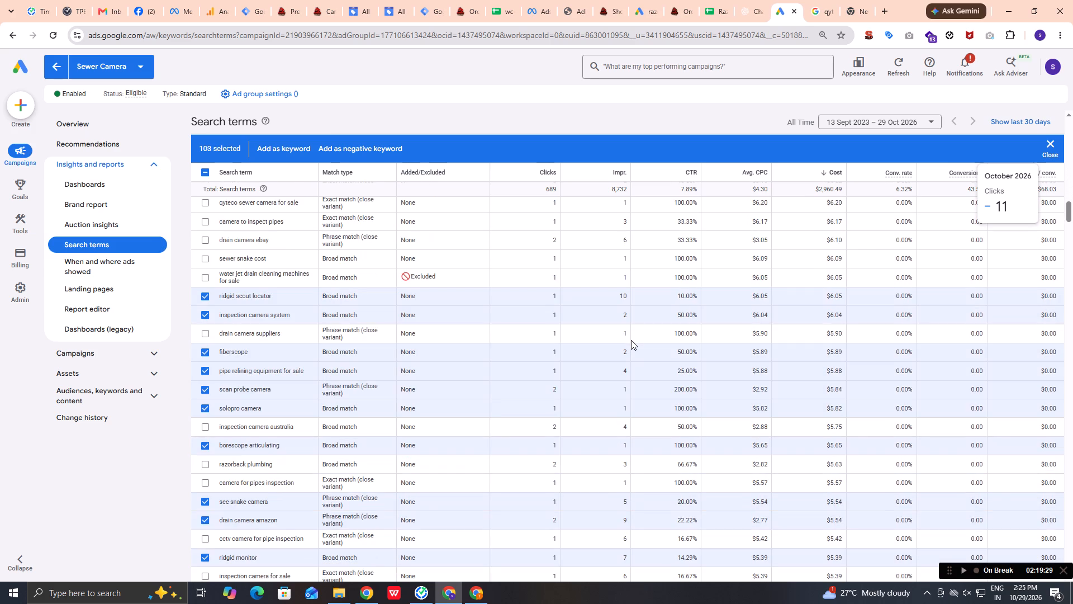
pyautogui.scroll(1, 631, 340)
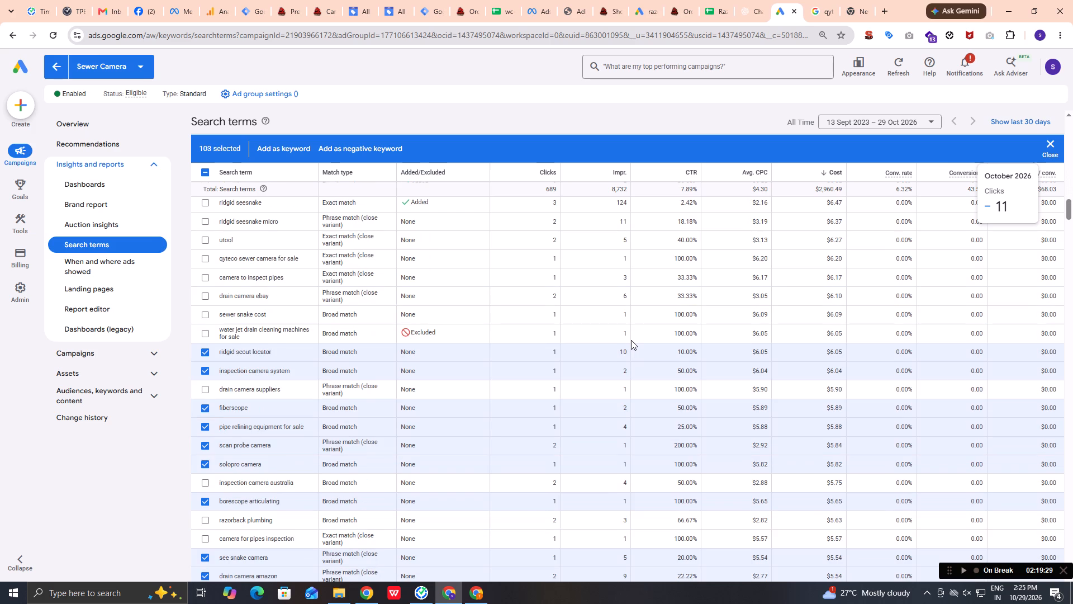
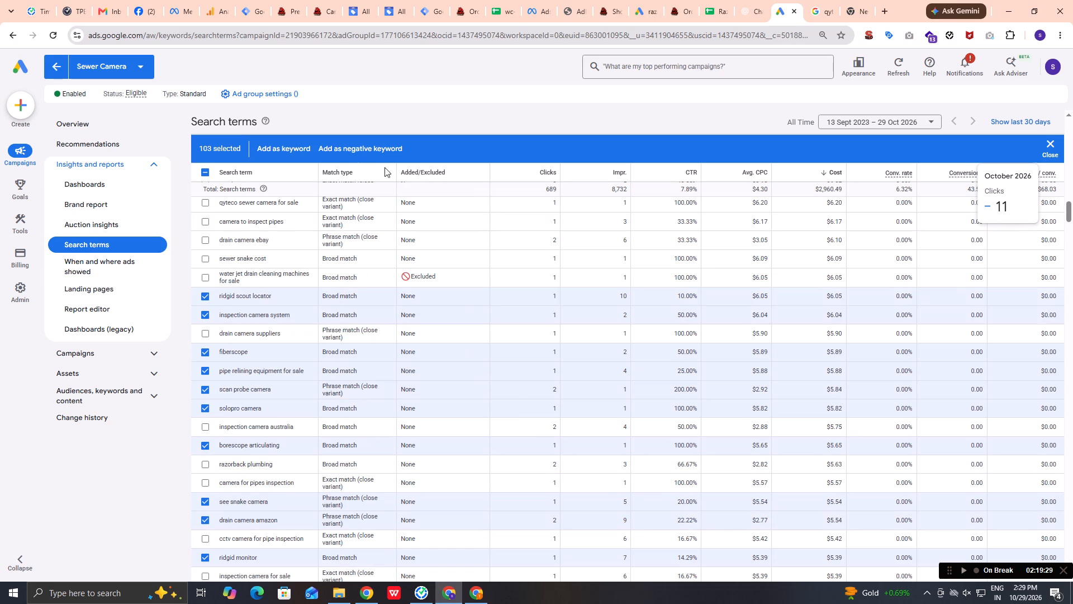
pyautogui.click(349, 149)
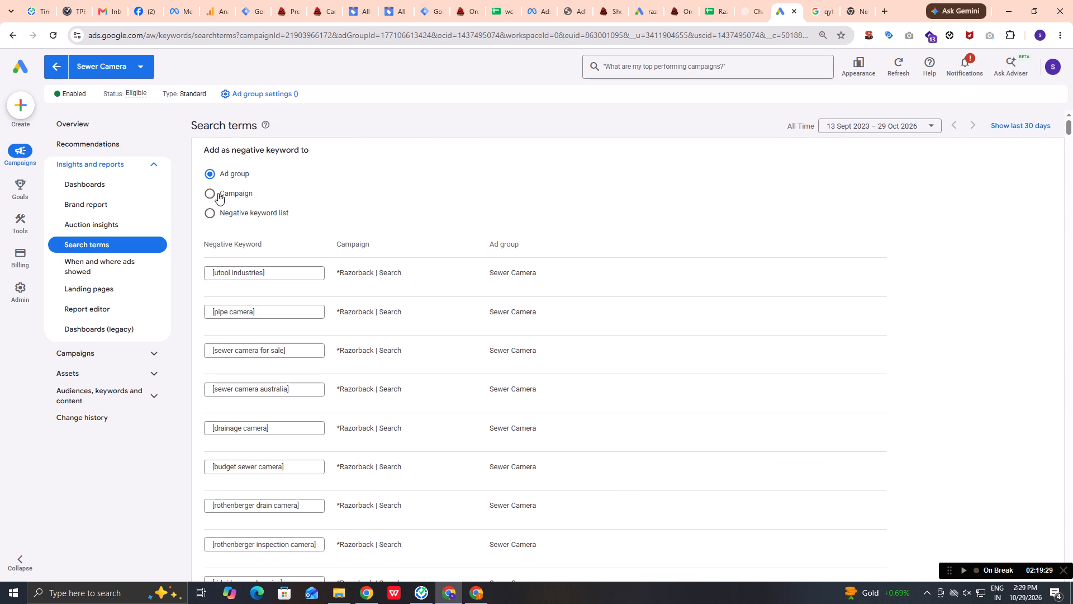
# Review the list of proposed negative keywords for the Sewer Camera ad group.
pyautogui.scroll(-2, 278, 347)
pyautogui.scroll(-4, 287, 491)
pyautogui.scroll(1, 287, 491)
pyautogui.scroll(-4, 305, 539)
pyautogui.scroll(1, 305, 539)
pyautogui.scroll(-1, 305, 539)
pyautogui.scroll(1, 305, 540)
pyautogui.scroll(-6, 305, 540)
pyautogui.scroll(2, 303, 540)
pyautogui.scroll(-2, 303, 540)
pyautogui.scroll(1, 303, 540)
pyautogui.scroll(-2, 303, 540)
pyautogui.scroll(1, 303, 540)
pyautogui.scroll(-4, 303, 540)
pyautogui.scroll(1, 303, 540)
pyautogui.scroll(-1, 303, 540)
pyautogui.scroll(1, 303, 540)
pyautogui.scroll(-5, 303, 540)
pyautogui.scroll(1, 305, 539)
pyautogui.scroll(-3, 305, 539)
pyautogui.scroll(2, 305, 539)
pyautogui.scroll(-3, 305, 535)
pyautogui.scroll(1, 305, 535)
pyautogui.scroll(-1, 307, 532)
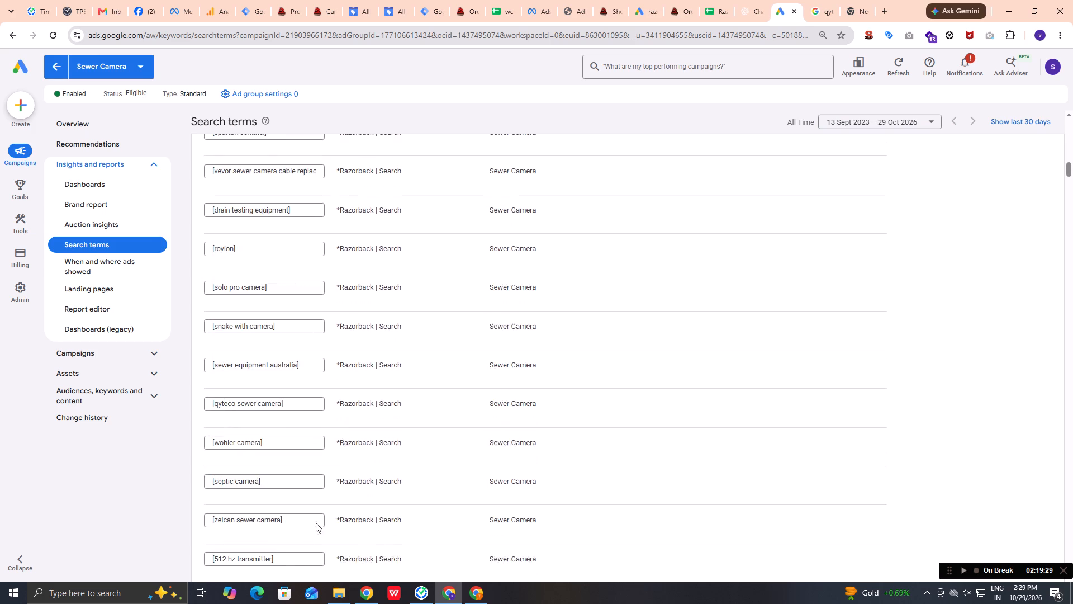
pyautogui.moveTo(1066, 168); pyautogui.dragTo(996, 523)
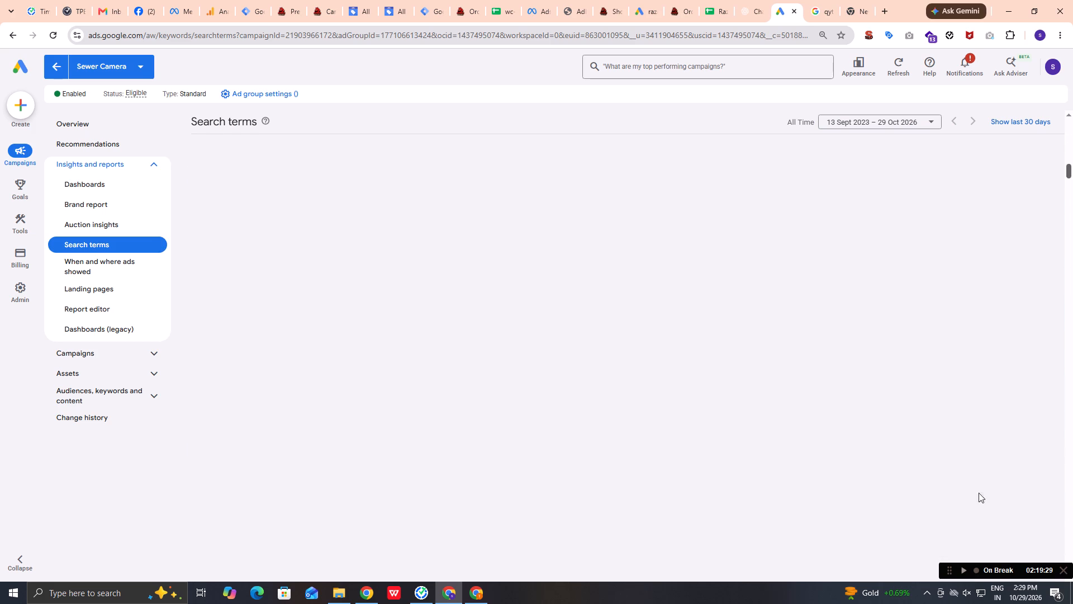
# Resume work time tracking from the break in Time Doctor and minimize its window.
pyautogui.click(957, 569)
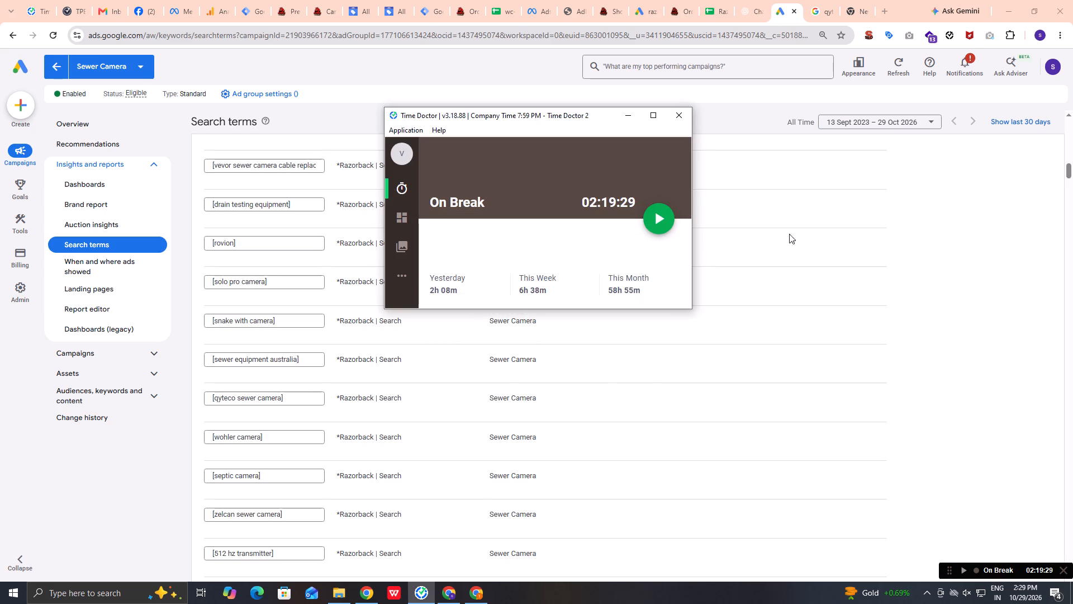
pyautogui.click(670, 228)
pyautogui.click(664, 211)
pyautogui.click(663, 211)
pyautogui.click(634, 115)
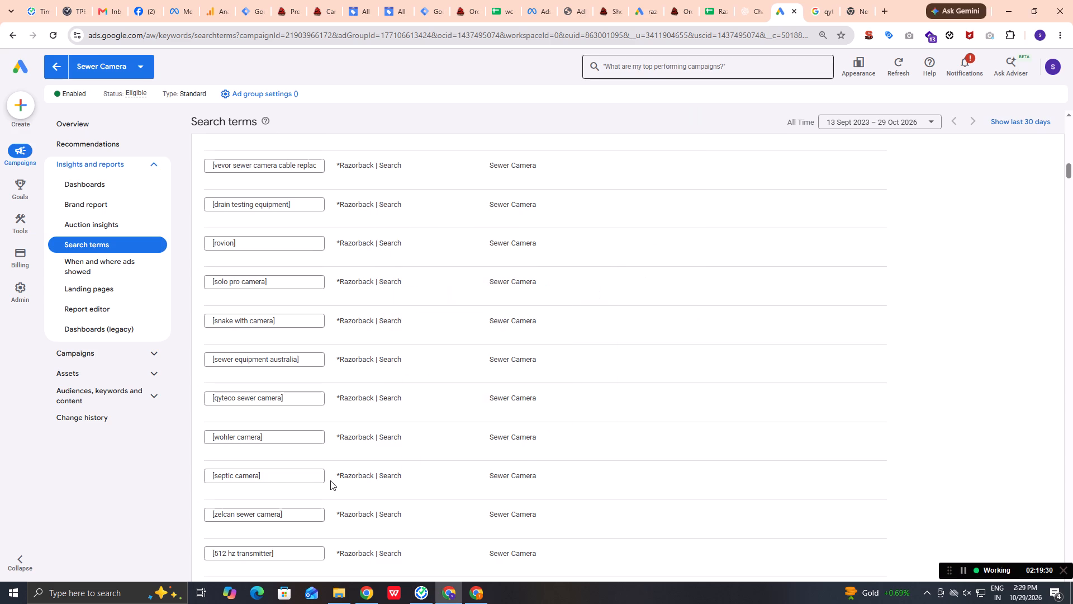
# Back in Google Ads, save the selected search terms as exact match negative keywords at ad group level for Sewer Camera.
pyautogui.scroll(-10, 310, 491)
pyautogui.scroll(1, 288, 504)
pyautogui.scroll(-1, 288, 504)
pyautogui.scroll(1, 288, 504)
pyautogui.scroll(-4, 288, 504)
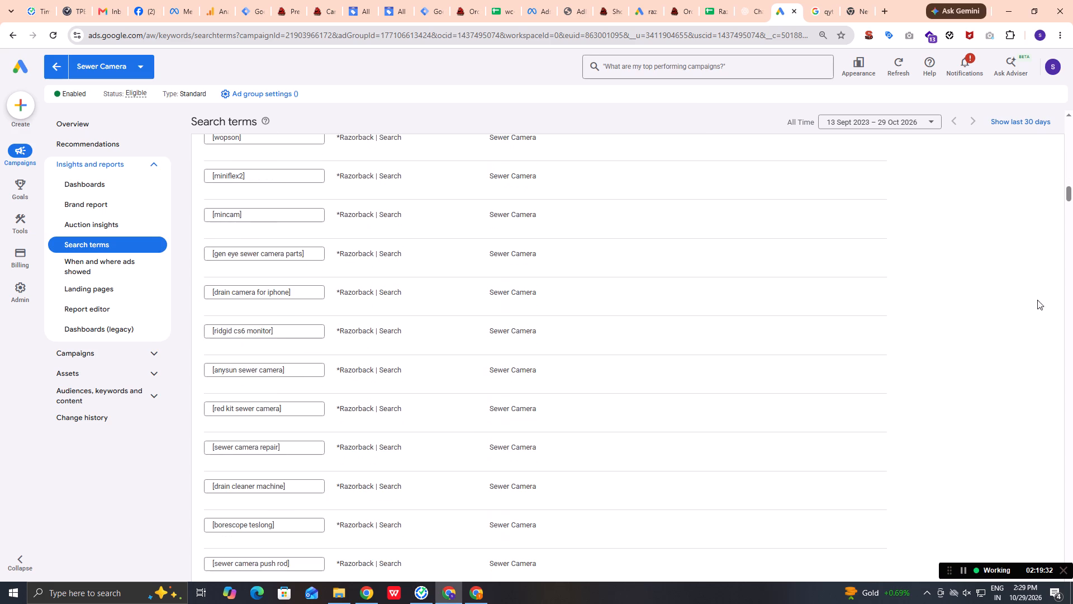
pyautogui.moveTo(1071, 192); pyautogui.dragTo(1053, 326)
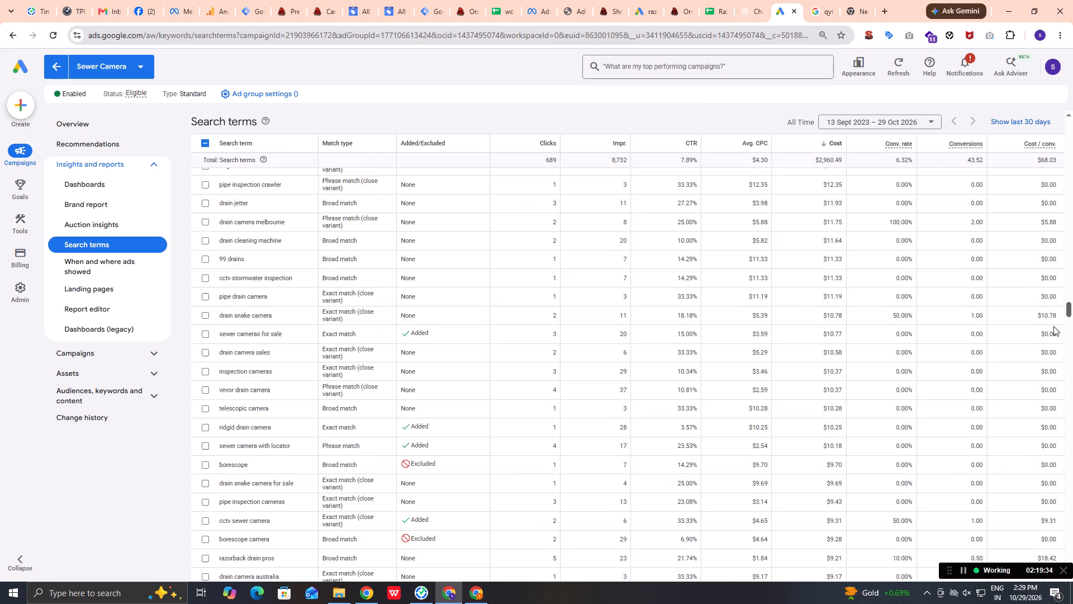
pyautogui.moveTo(1053, 326); pyautogui.dragTo(1048, 273)
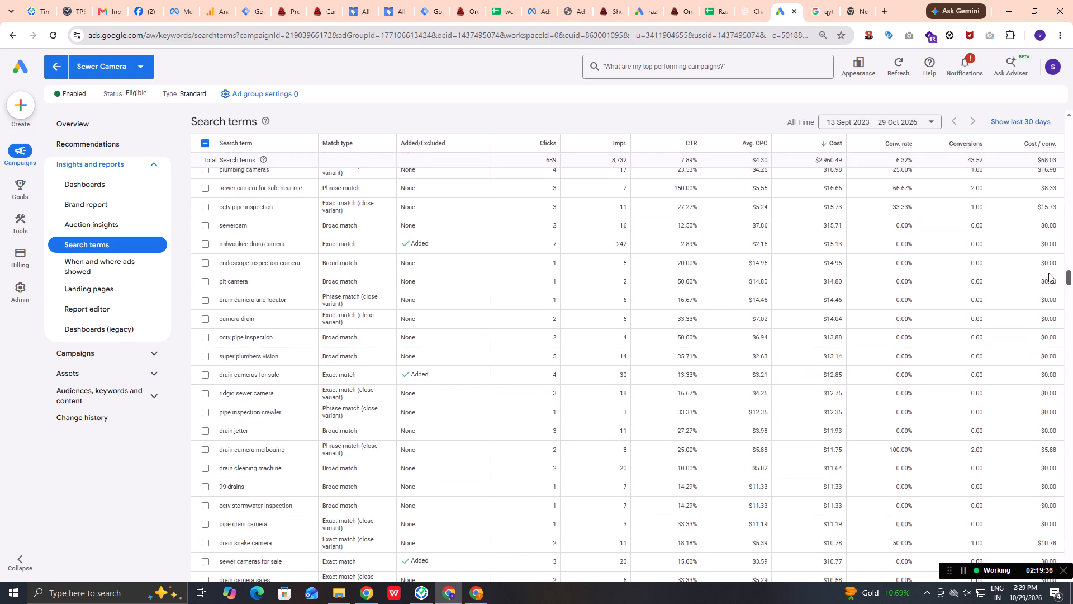
pyautogui.moveTo(1048, 273); pyautogui.dragTo(1056, 246)
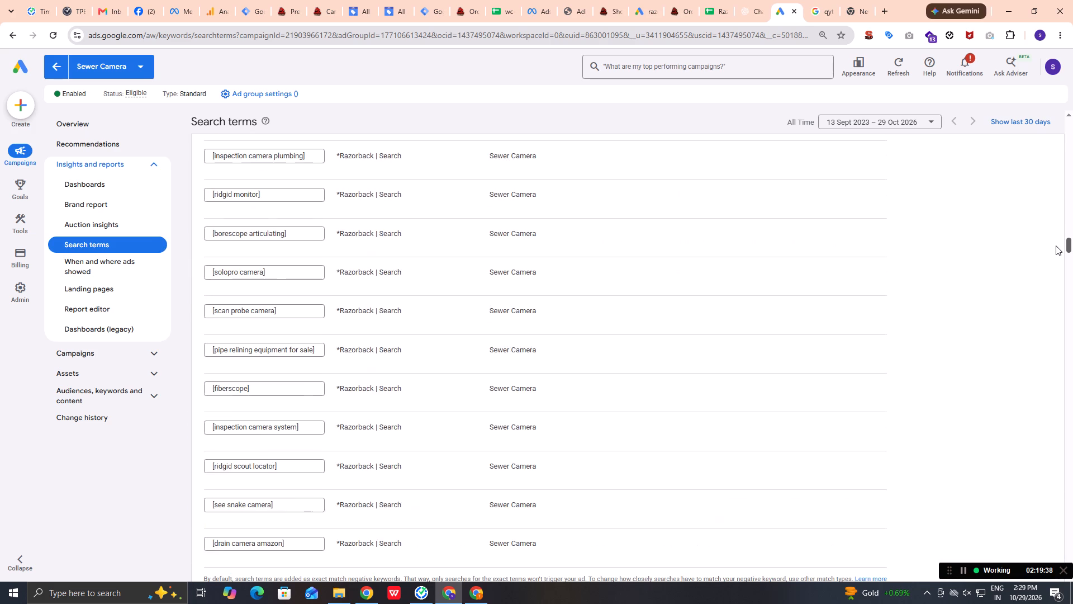
pyautogui.moveTo(1056, 246); pyautogui.dragTo(1059, 253)
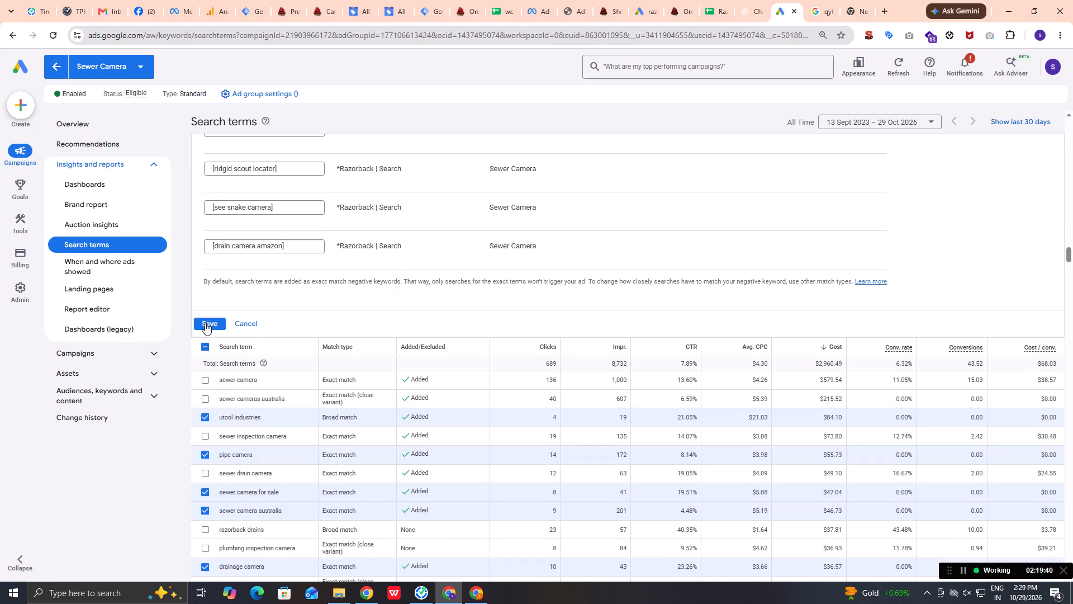
pyautogui.click(205, 323)
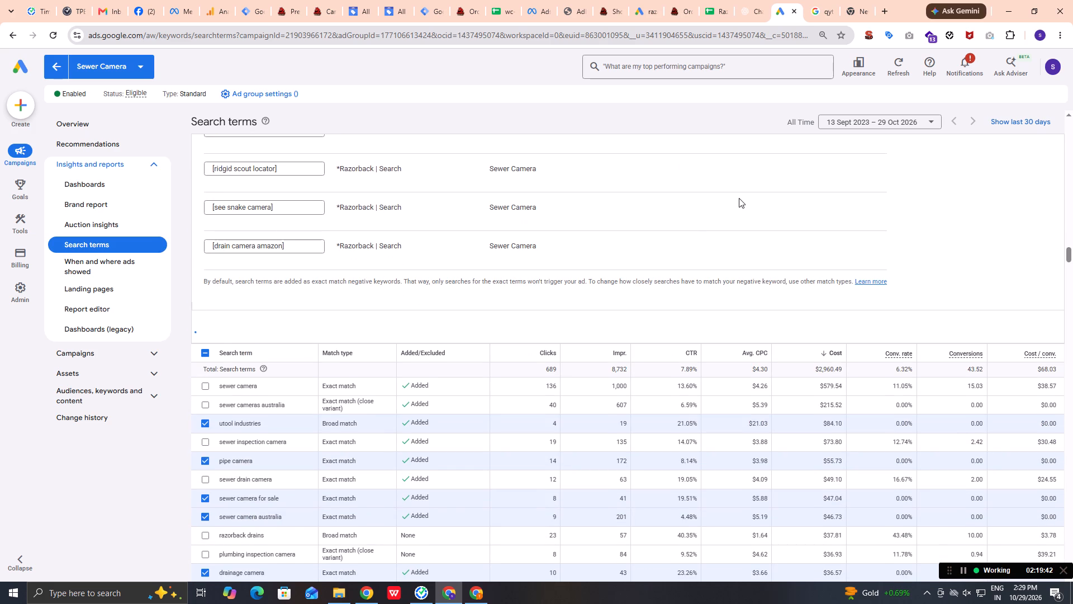
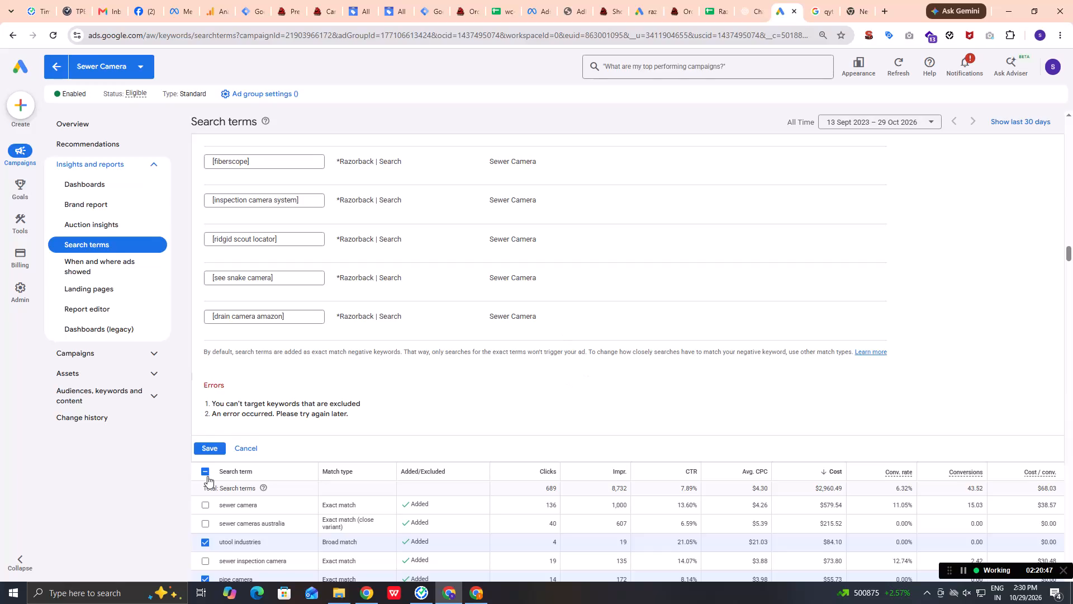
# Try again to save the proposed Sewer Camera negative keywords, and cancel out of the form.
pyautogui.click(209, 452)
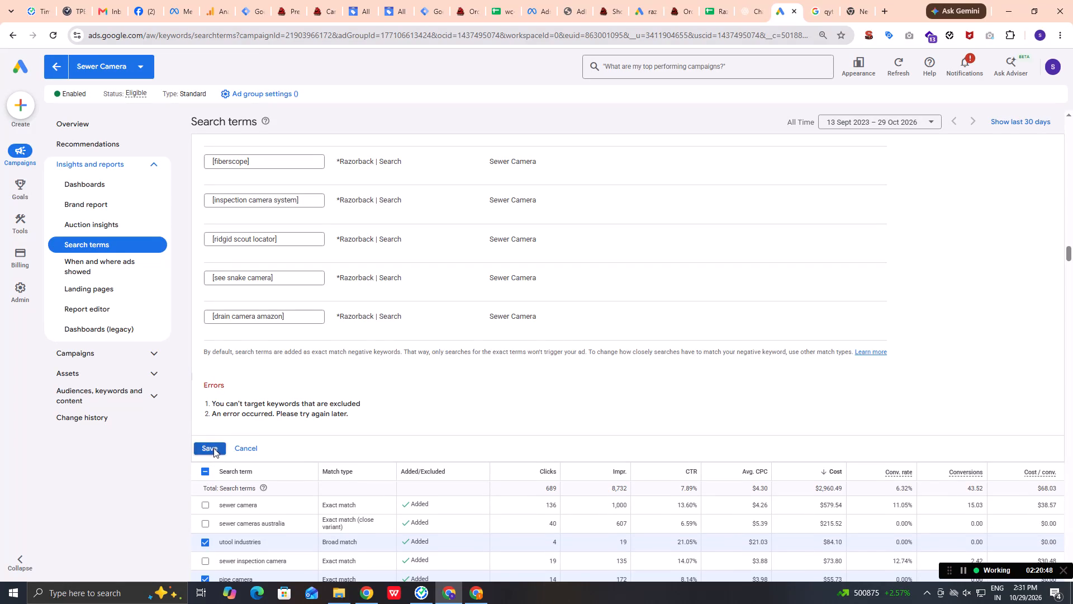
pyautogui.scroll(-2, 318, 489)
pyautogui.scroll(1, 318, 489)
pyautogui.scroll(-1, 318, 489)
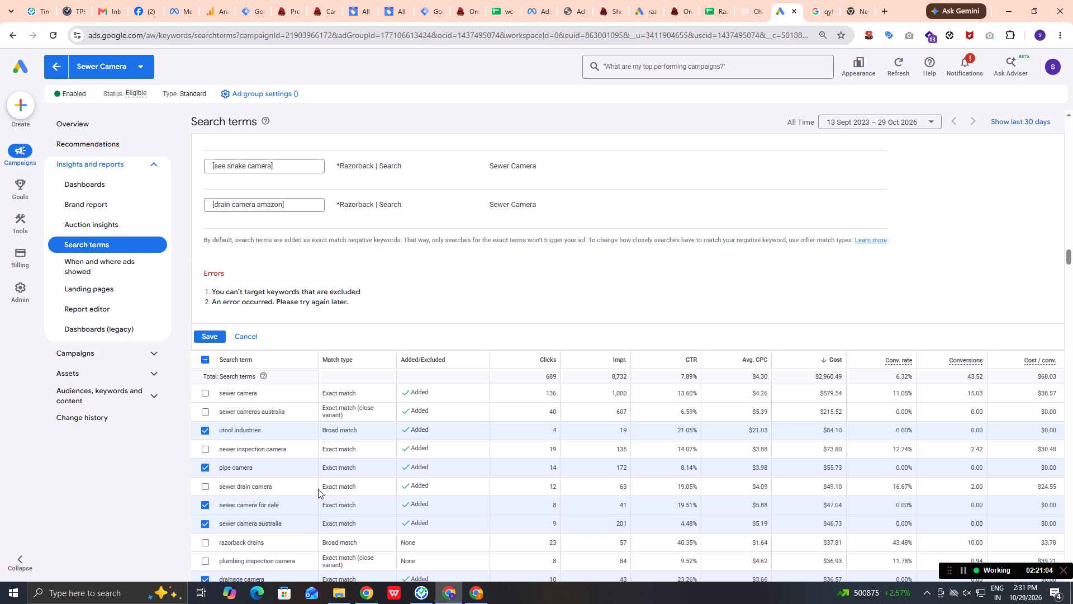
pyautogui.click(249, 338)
# Deselect the already added exact match search term "ridgid seesnake price" from the terms marked for exclusion.
pyautogui.scroll(-2, 325, 341)
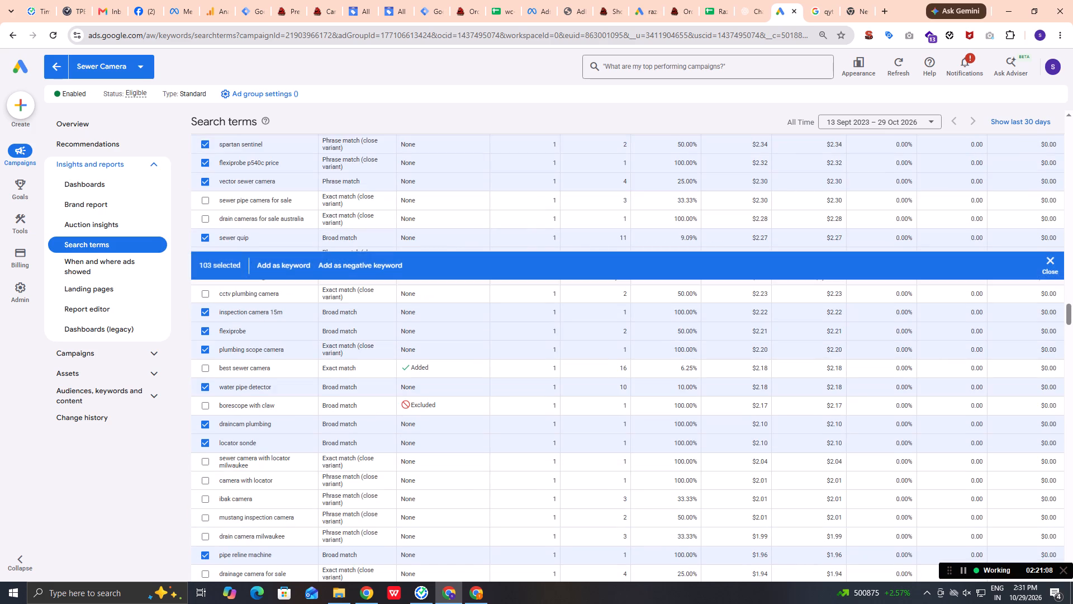
pyautogui.scroll(-4, 365, 429)
pyautogui.scroll(1, 365, 432)
pyautogui.scroll(-2, 365, 432)
pyautogui.scroll(1, 365, 432)
pyautogui.scroll(-4, 365, 432)
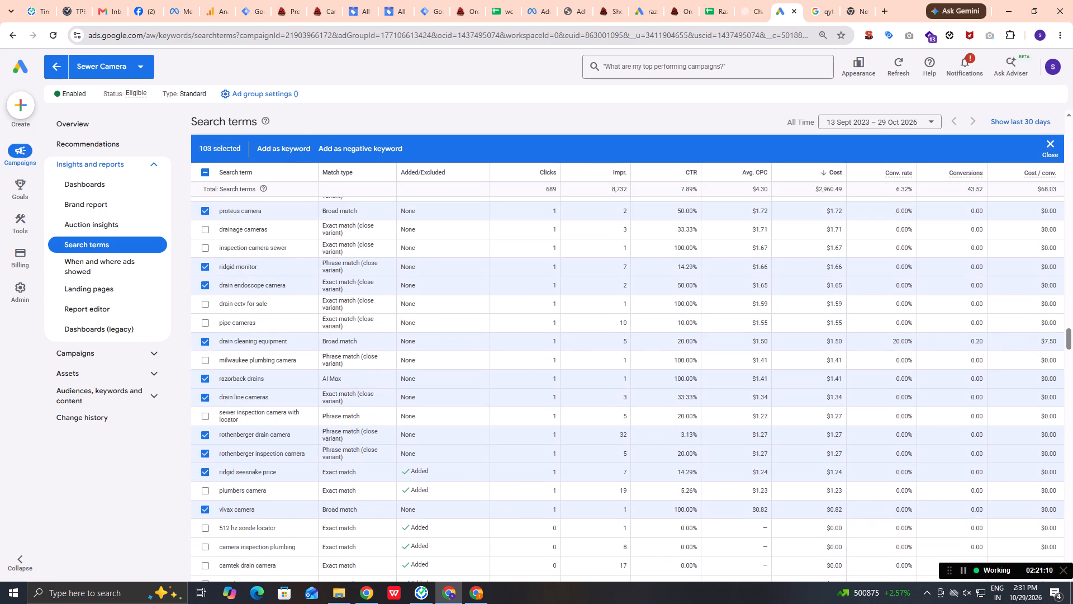
pyautogui.scroll(6, 365, 432)
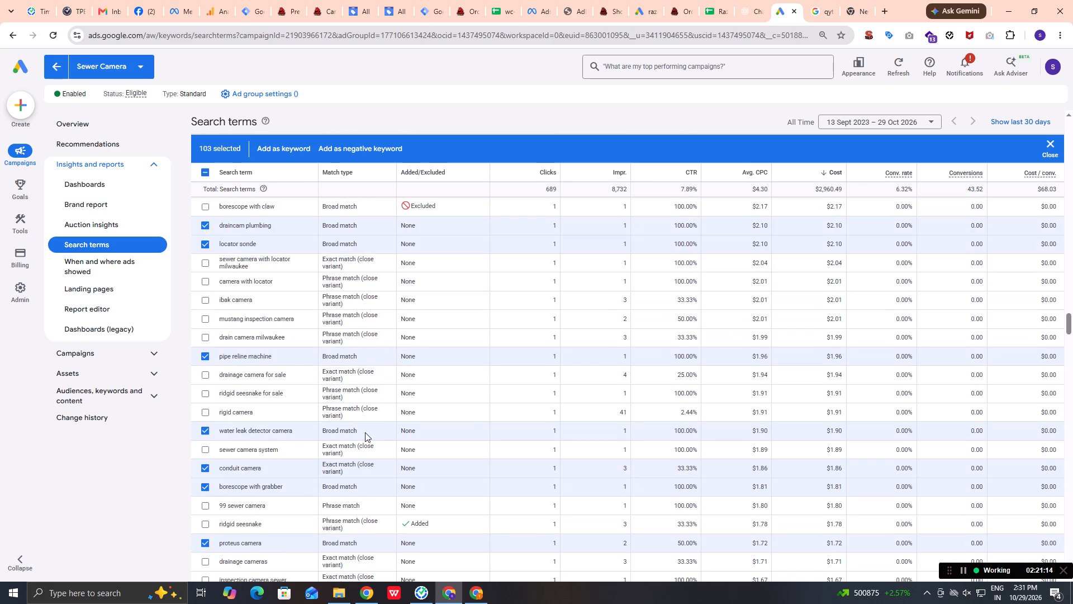
pyautogui.scroll(-4, 366, 432)
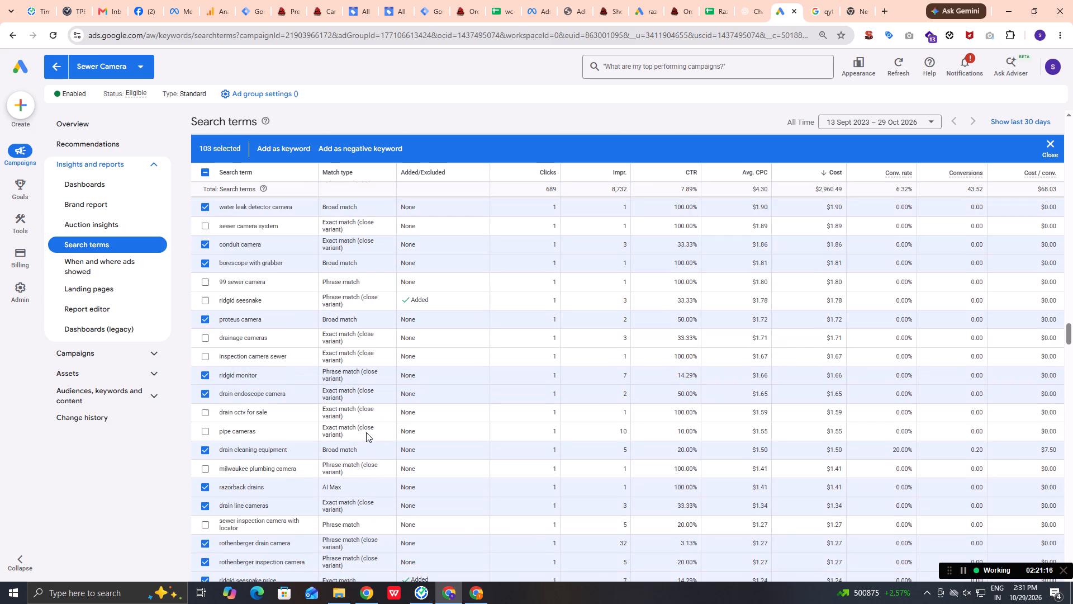
pyautogui.scroll(-1, 366, 432)
pyautogui.scroll(2, 366, 432)
pyautogui.scroll(-7, 366, 432)
pyautogui.scroll(1, 366, 432)
pyautogui.scroll(-1, 366, 432)
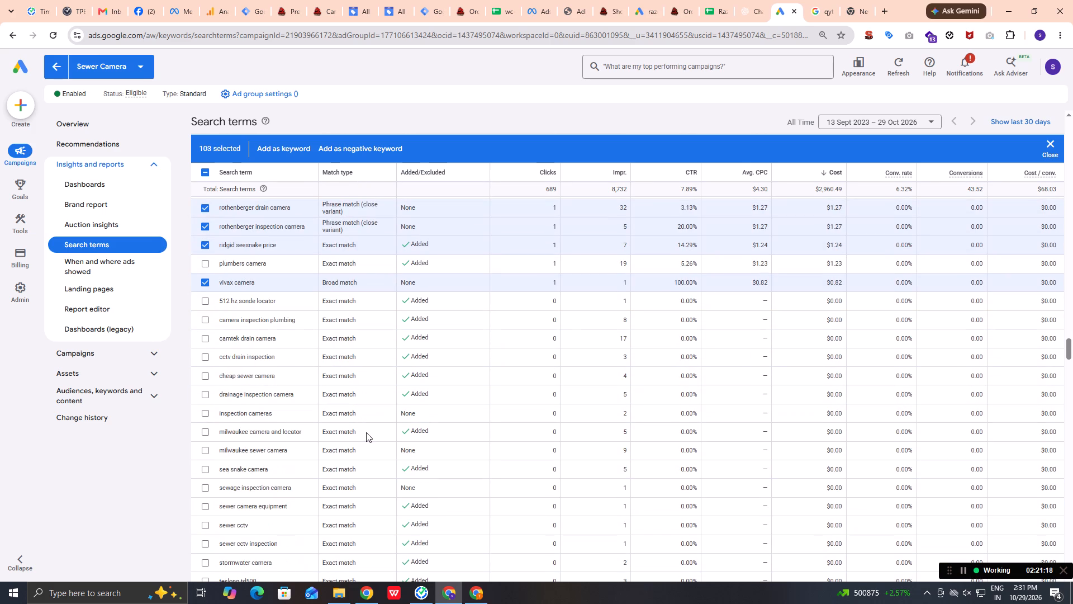
pyautogui.scroll(-1, 366, 432)
pyautogui.scroll(2, 366, 432)
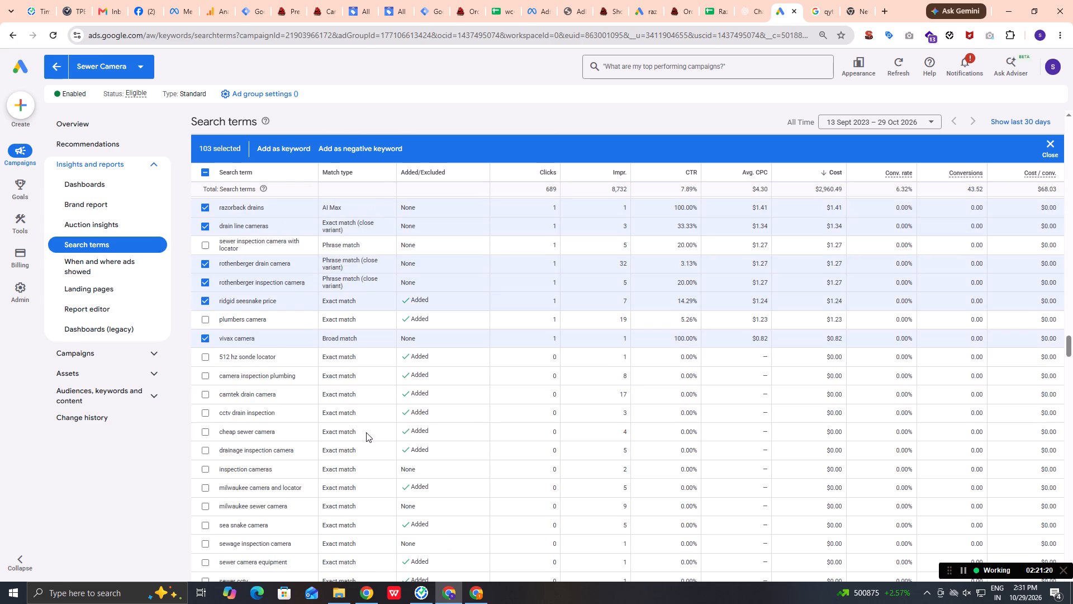
pyautogui.click(201, 303)
# Deselect the already added exact match search term "qyteco sewer camera" as well.
pyautogui.scroll(-7, 248, 355)
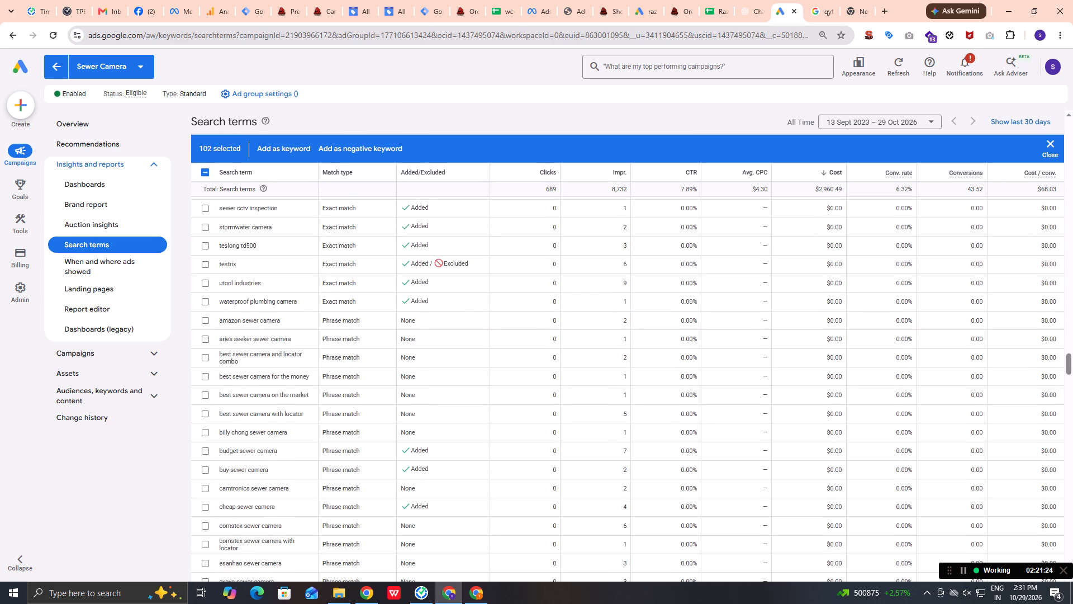
pyautogui.scroll(-15, 248, 355)
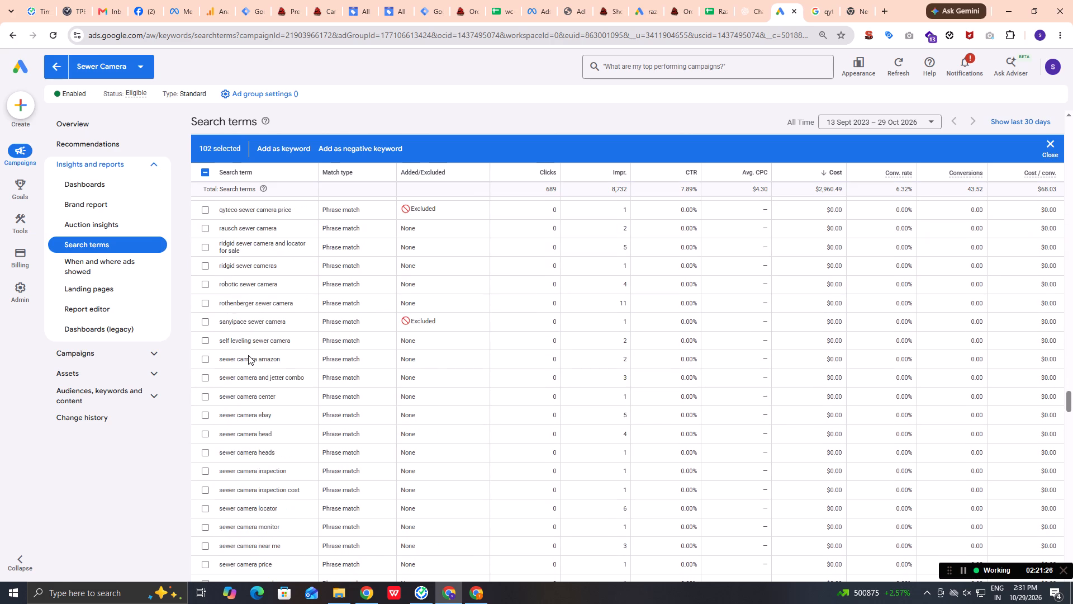
pyautogui.scroll(-5, 248, 355)
pyautogui.scroll(20, 248, 355)
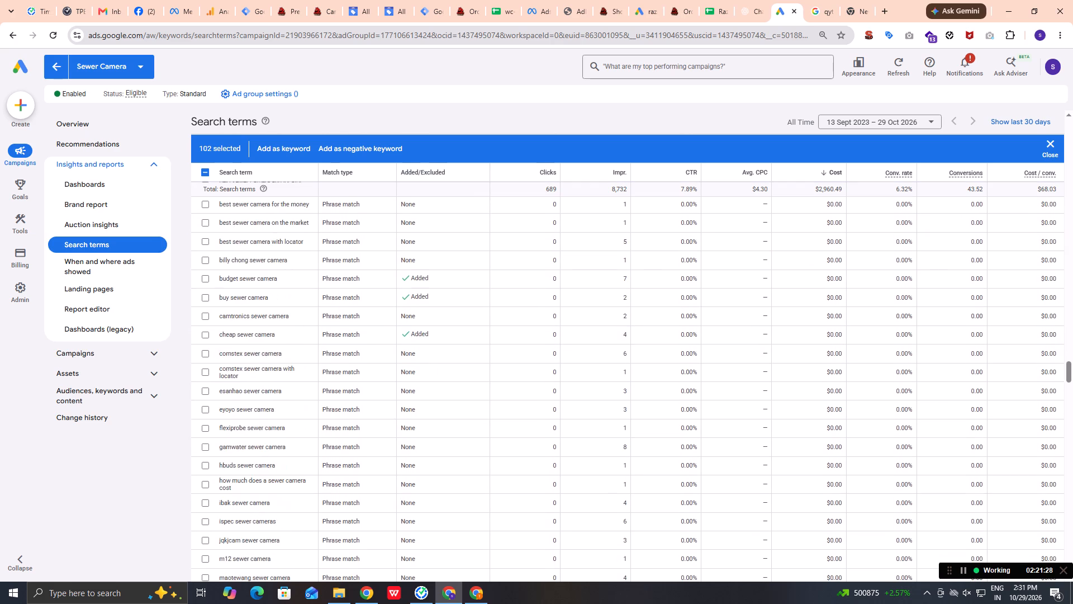
pyautogui.scroll(9, 248, 355)
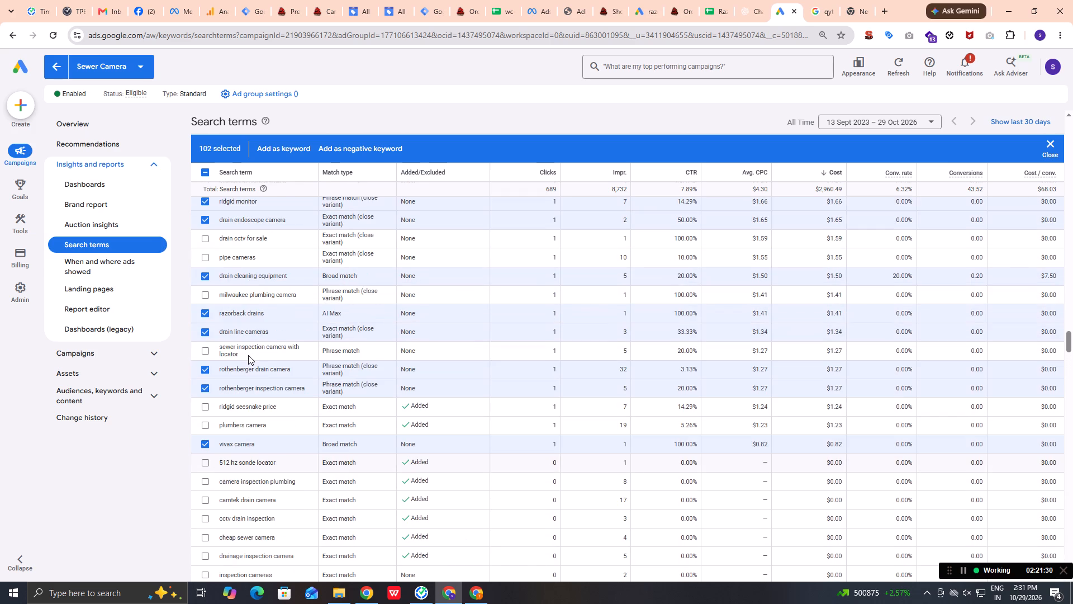
pyautogui.scroll(5, 248, 355)
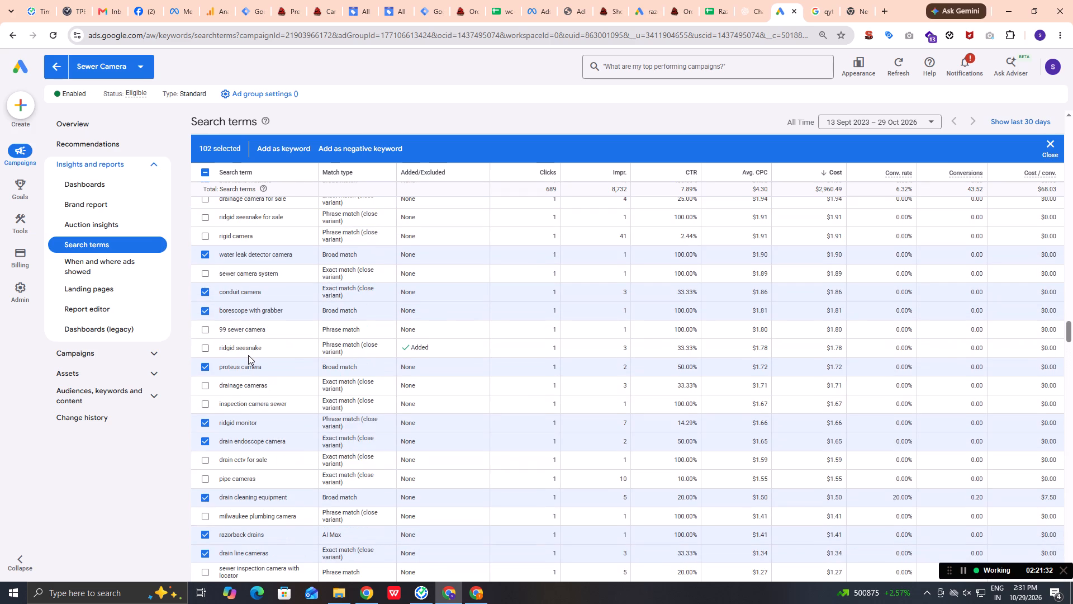
pyautogui.scroll(4, 248, 355)
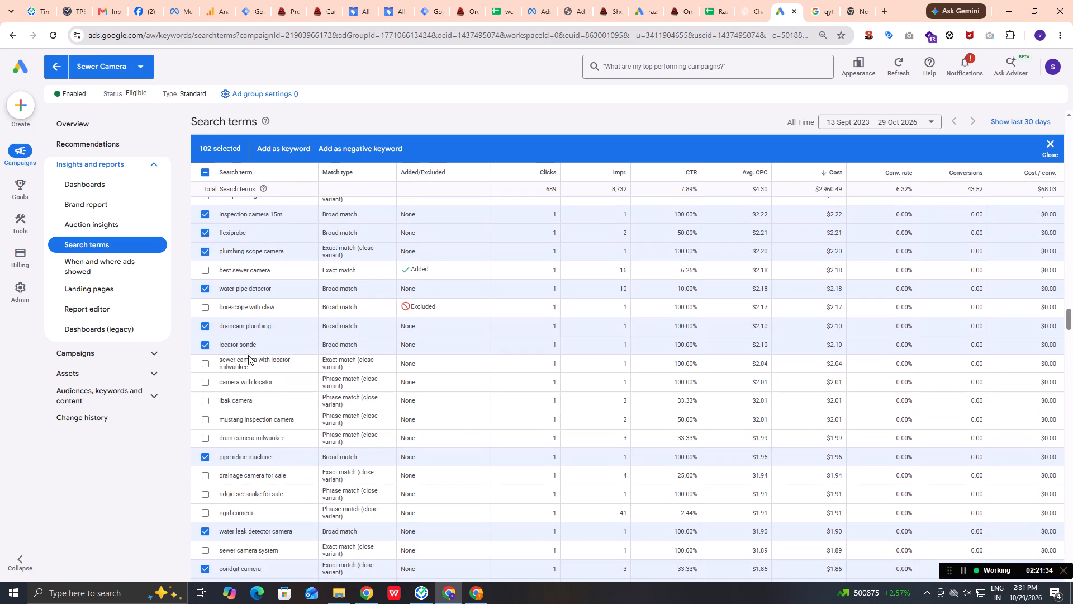
pyautogui.scroll(7, 248, 355)
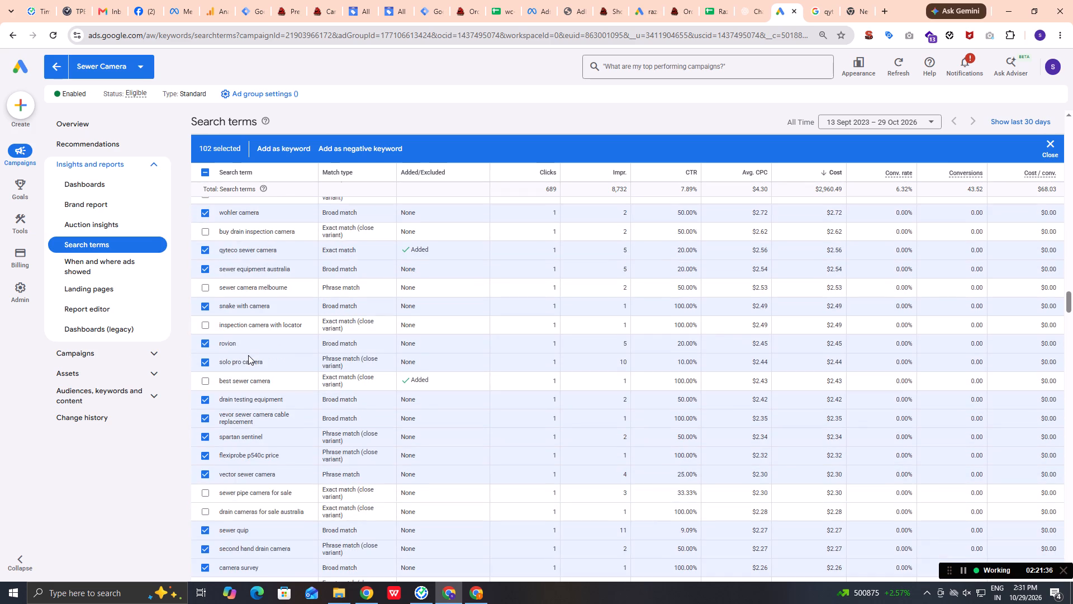
pyautogui.scroll(2, 248, 355)
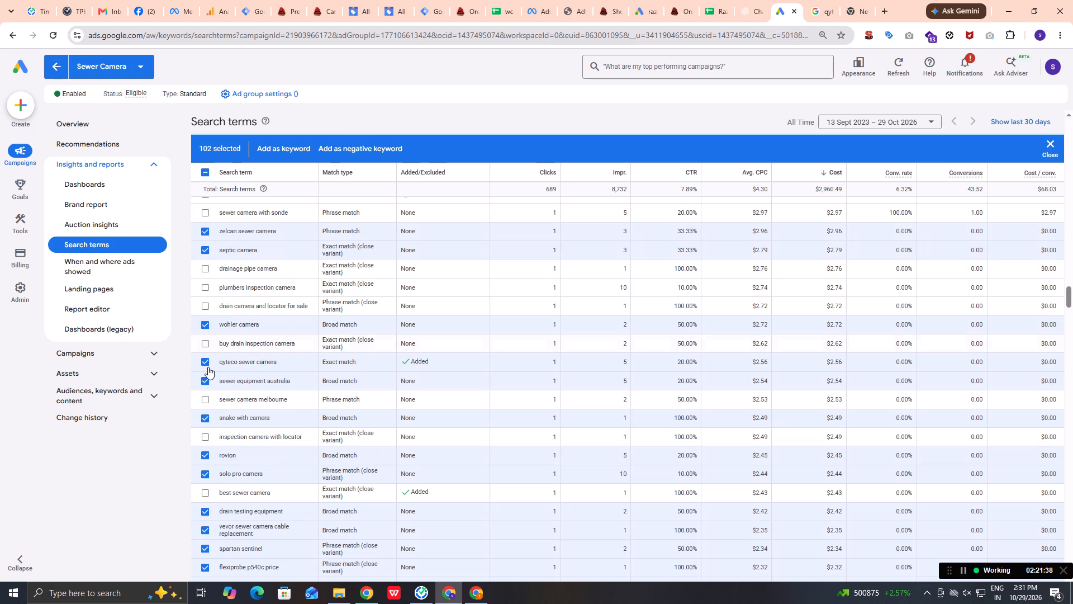
pyautogui.click(205, 361)
# Deselect the already added close-variant search term "stormwater camera" from the selection.
pyautogui.scroll(4, 315, 374)
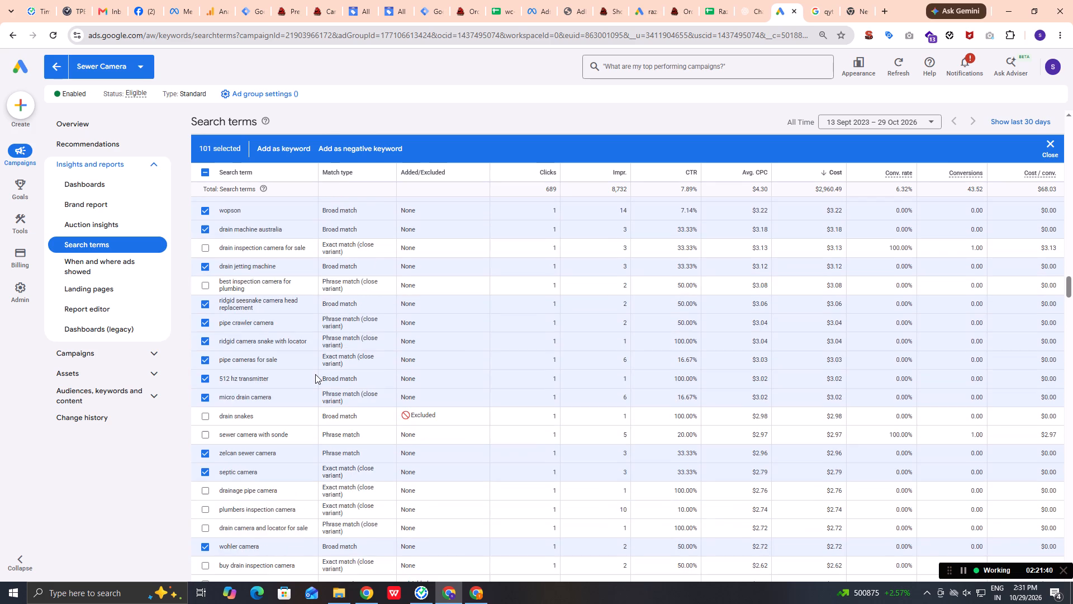
pyautogui.scroll(8, 315, 374)
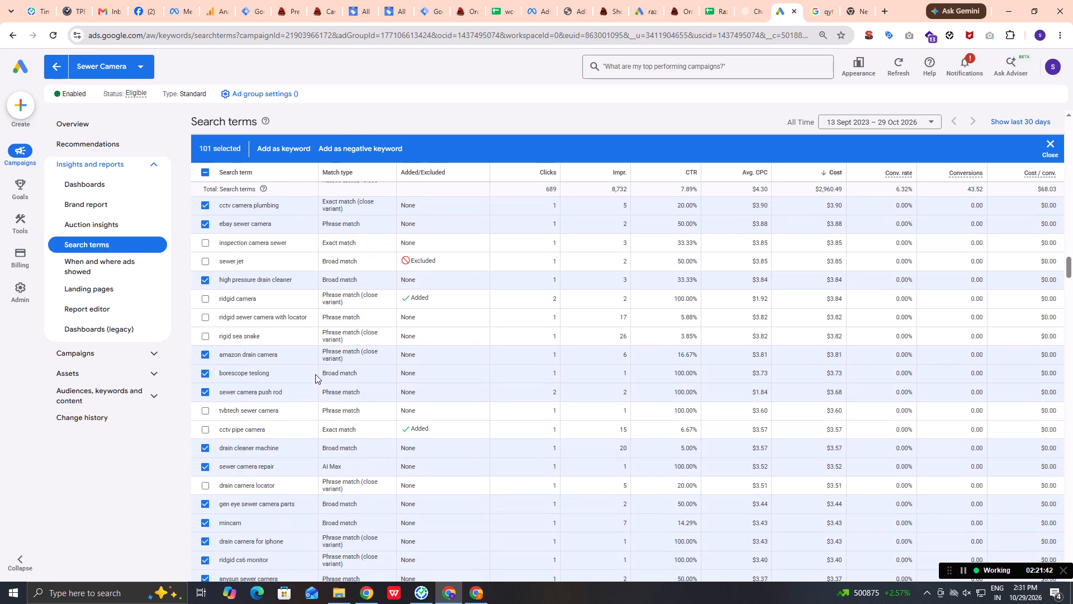
pyautogui.scroll(7, 315, 374)
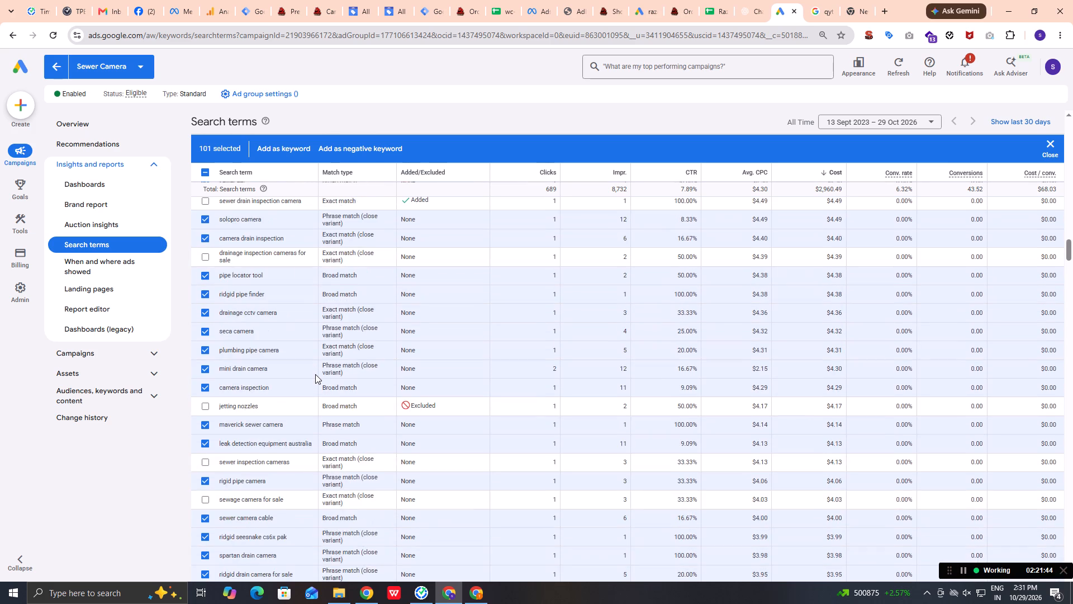
pyautogui.scroll(5, 315, 374)
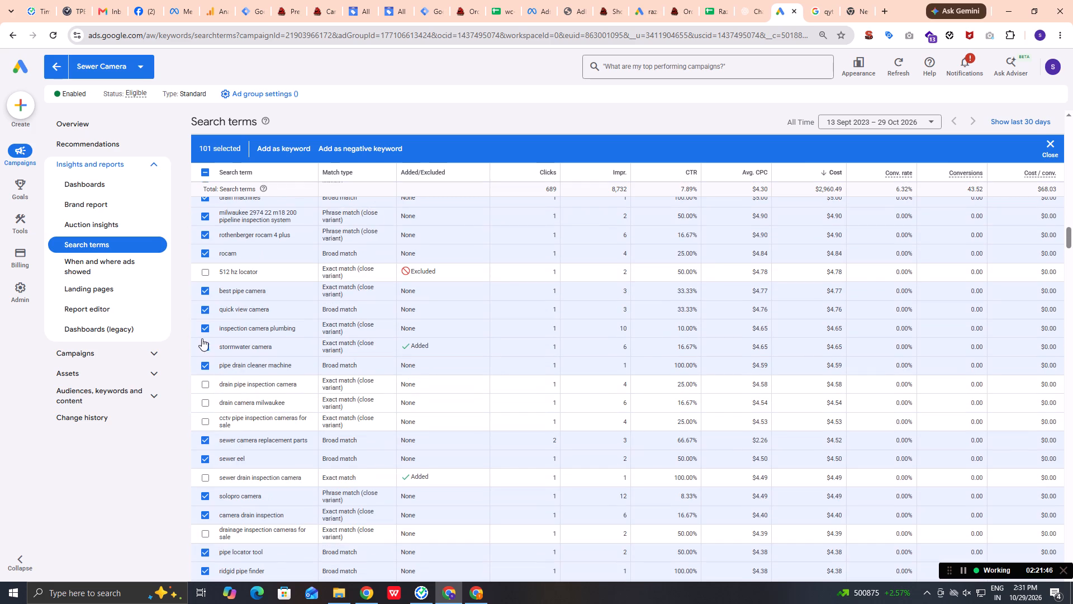
pyautogui.click(203, 347)
# Start adding the remaining selected search terms as negative keywords.
pyautogui.scroll(3, 240, 376)
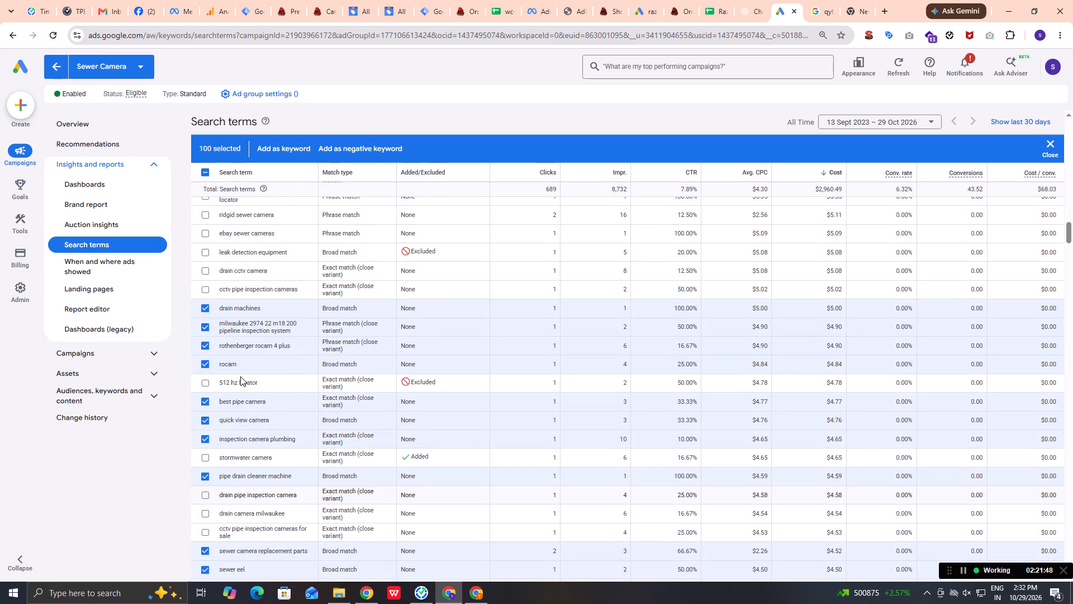
pyautogui.scroll(12, 240, 376)
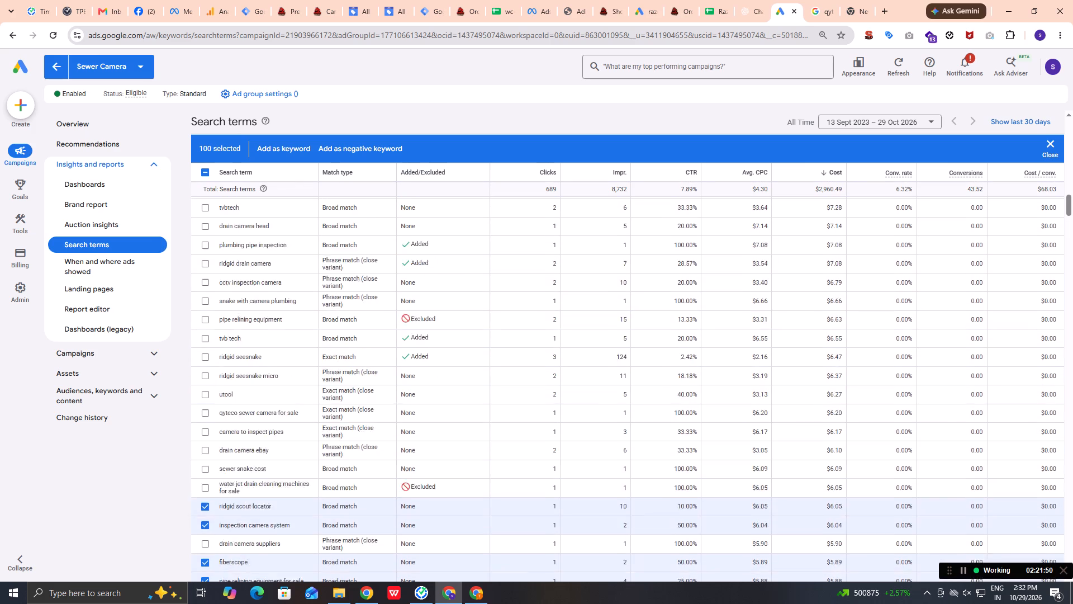
pyautogui.scroll(6, 240, 376)
pyautogui.scroll(1, 828, 228)
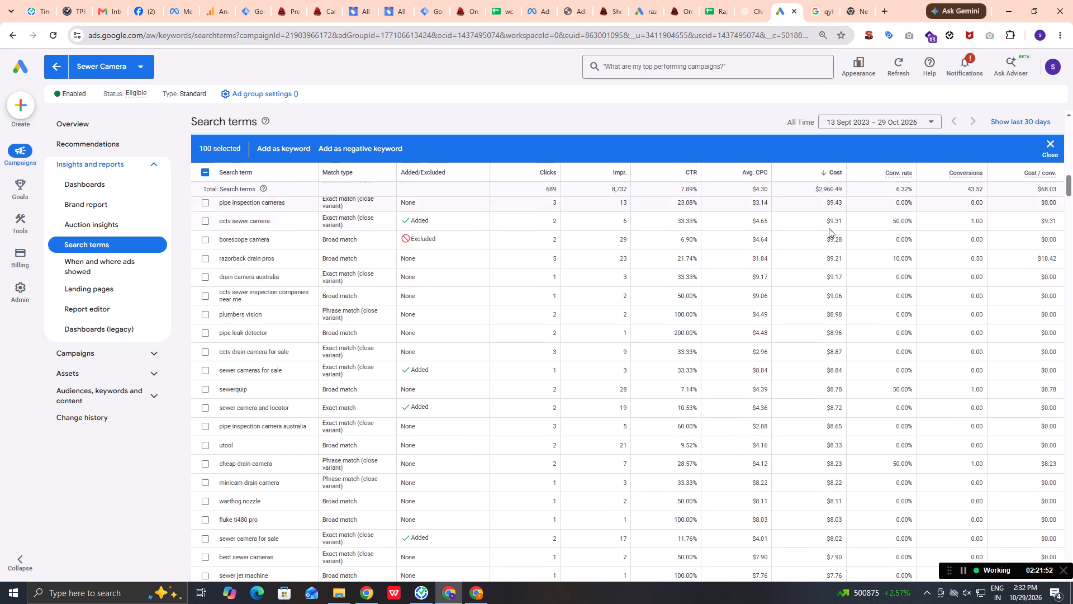
pyautogui.scroll(7, 829, 228)
pyautogui.scroll(11, 522, 338)
pyautogui.scroll(-1, 485, 344)
pyautogui.scroll(3, 485, 344)
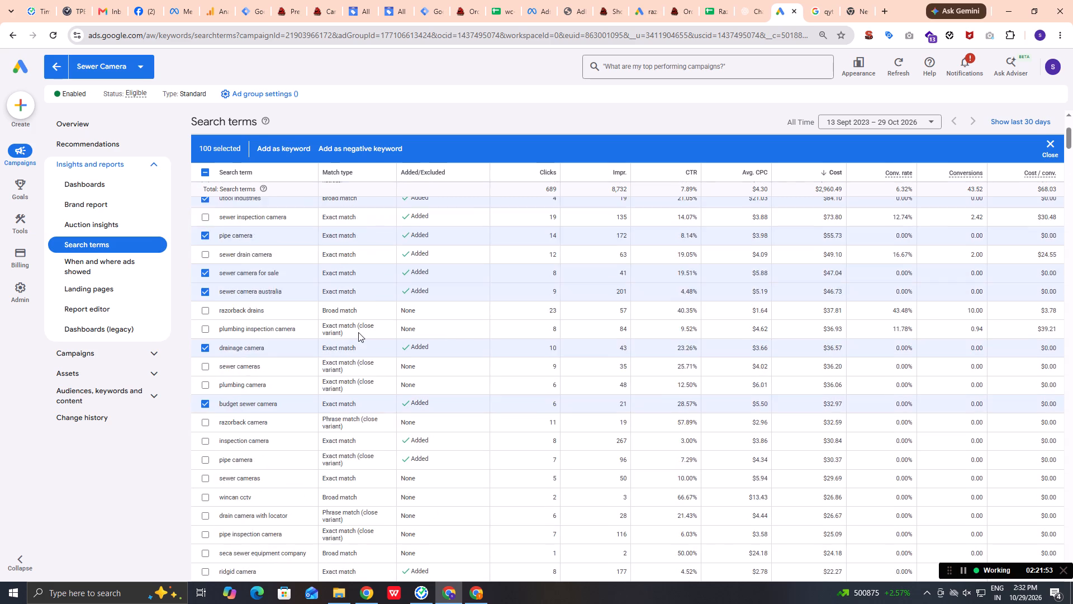
pyautogui.scroll(2, 358, 332)
pyautogui.scroll(7, 234, 277)
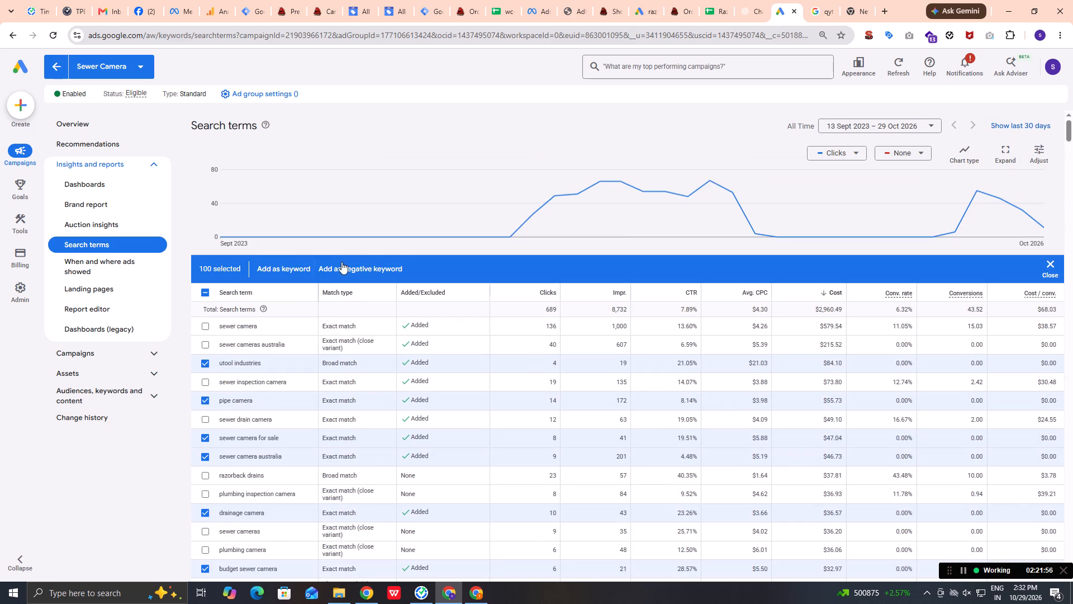
pyautogui.click(344, 266)
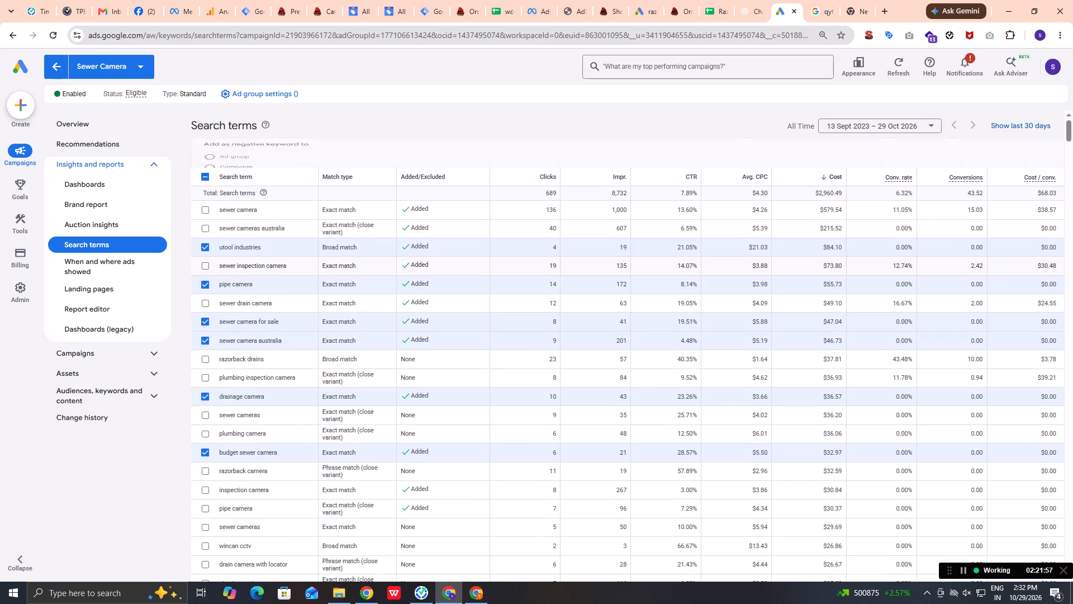
# Check through the proposed exact match negatives and save them at ad group level for Sewer Camera.
pyautogui.scroll(-1, 236, 341)
pyautogui.scroll(-5, 281, 342)
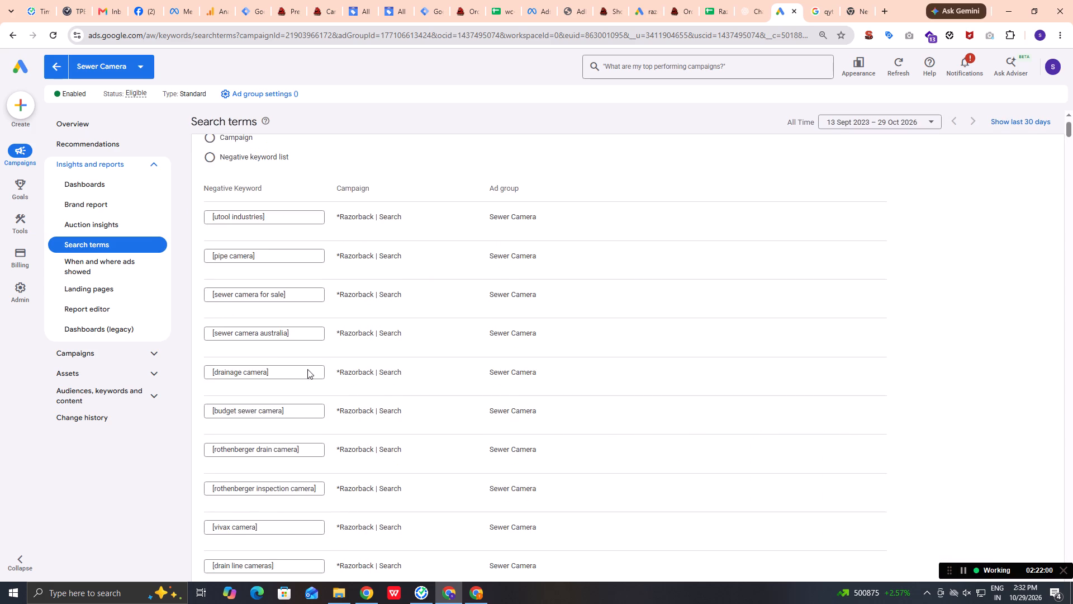
pyautogui.scroll(1, 319, 376)
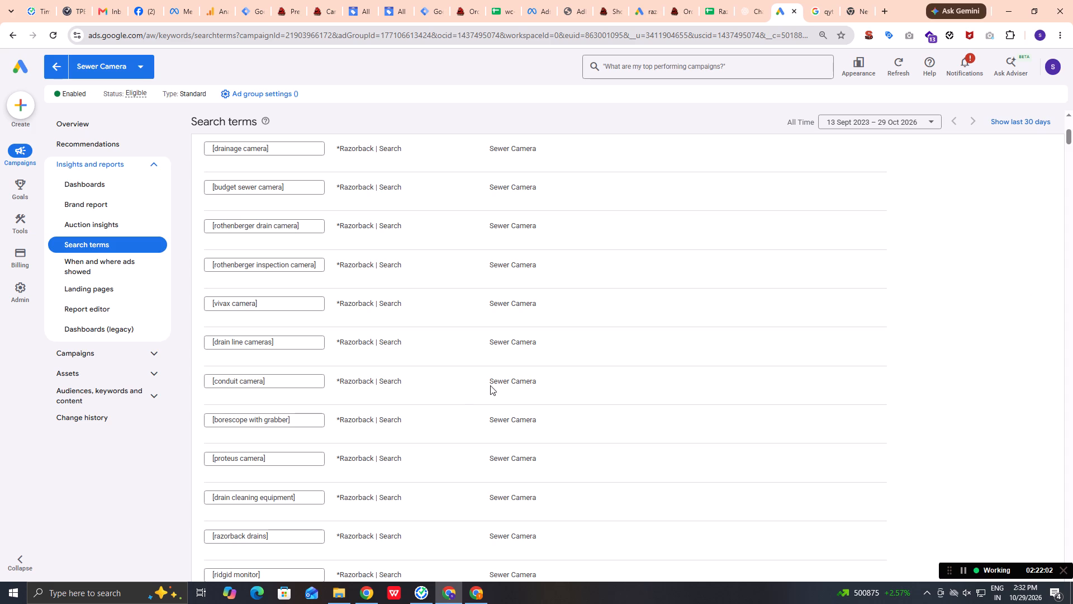
pyautogui.scroll(-8, 137, 385)
pyautogui.moveTo(1071, 136); pyautogui.dragTo(1066, 163)
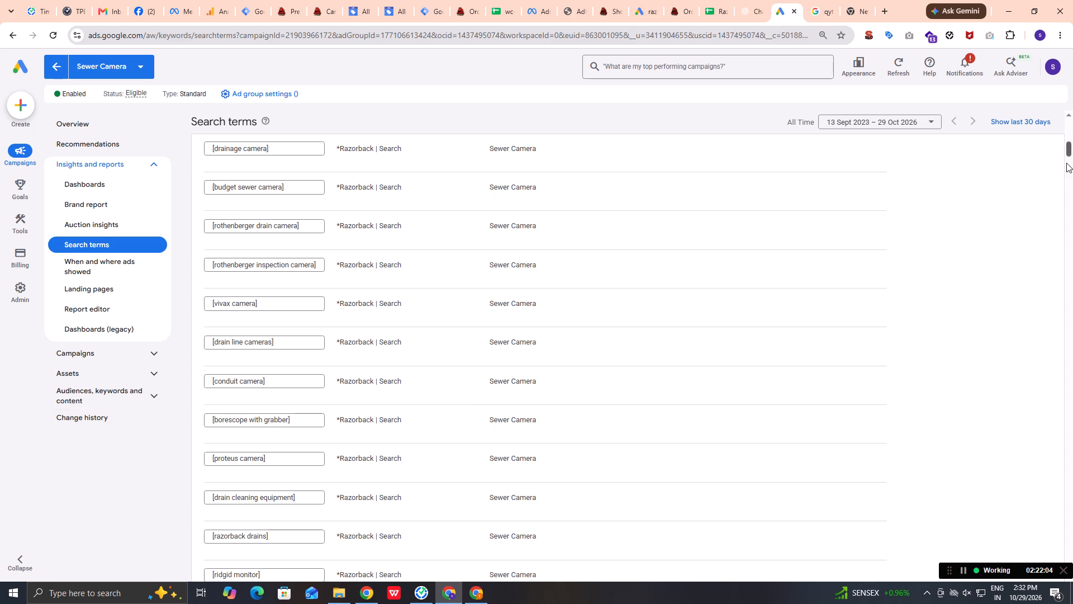
pyautogui.moveTo(1066, 163); pyautogui.dragTo(1072, 391)
pyautogui.scroll(5, 488, 238)
pyautogui.scroll(4, 238, 312)
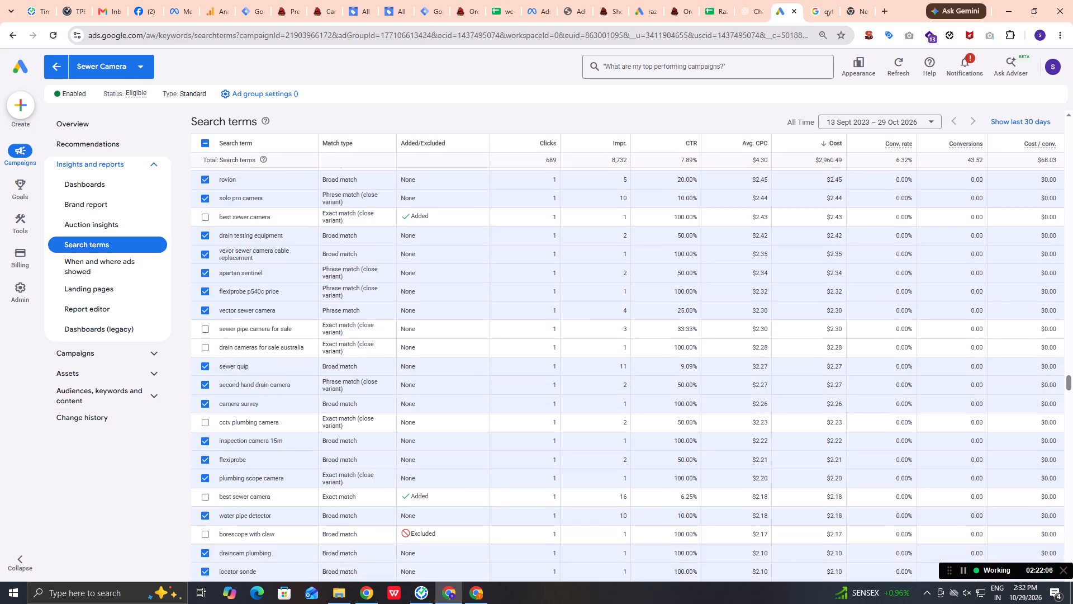
pyautogui.scroll(2, 241, 309)
pyautogui.scroll(-1, 241, 309)
pyautogui.scroll(2, 241, 309)
pyautogui.scroll(-2, 242, 308)
pyautogui.scroll(12, 244, 308)
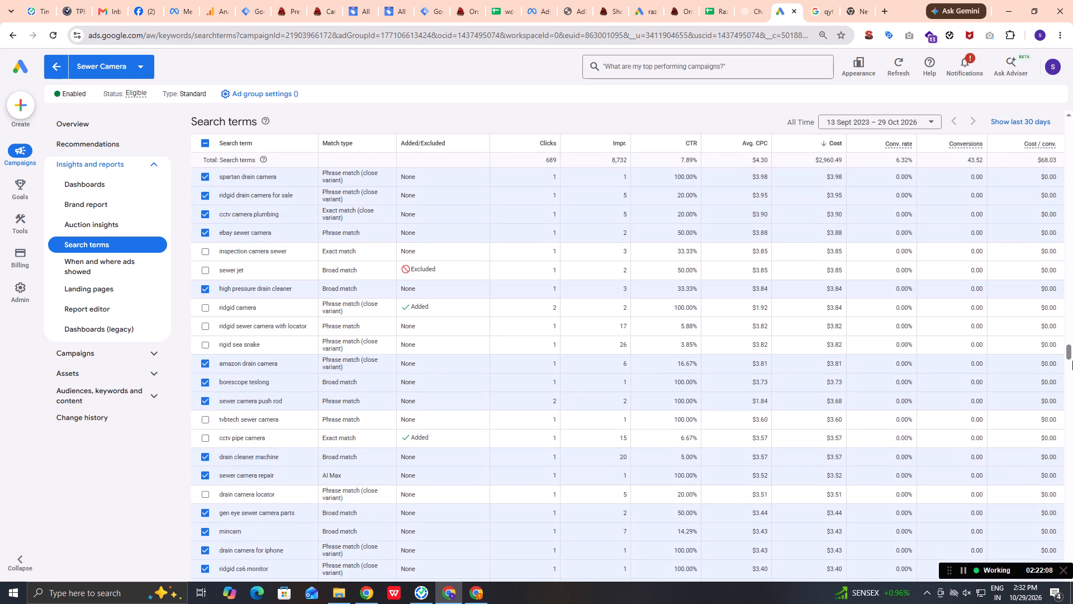
pyautogui.moveTo(1070, 352); pyautogui.dragTo(1072, 280)
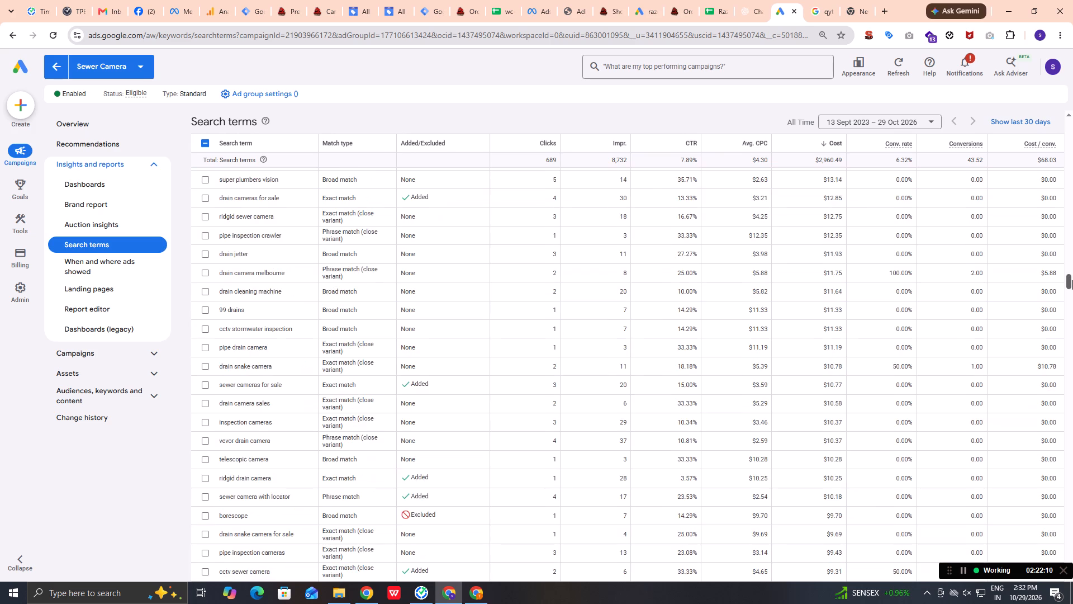
pyautogui.moveTo(1072, 280); pyautogui.dragTo(1072, 221)
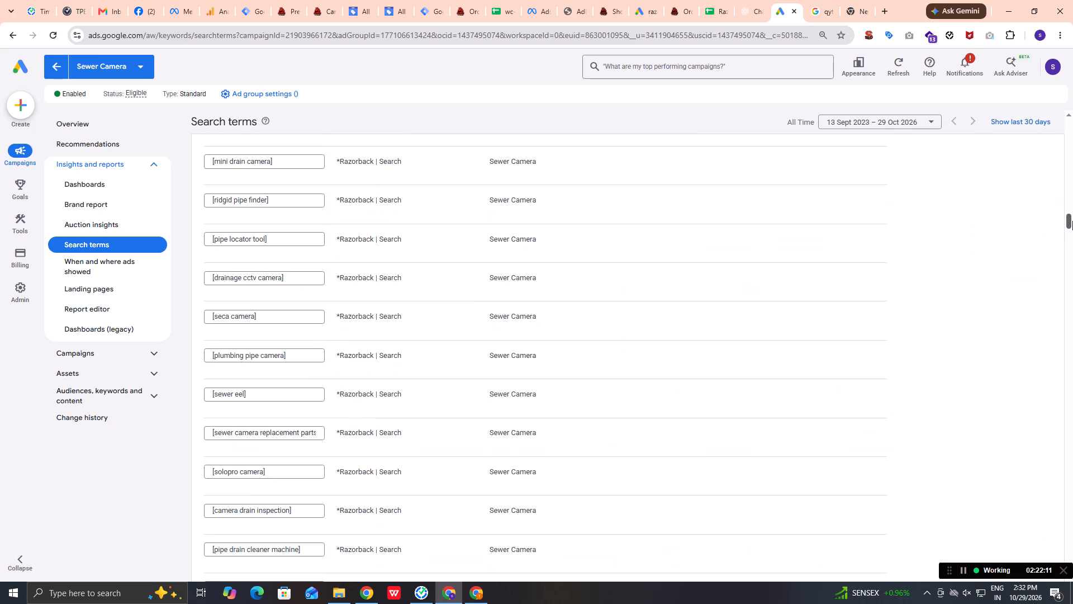
pyautogui.scroll(-2, 506, 494)
pyautogui.scroll(-6, 265, 454)
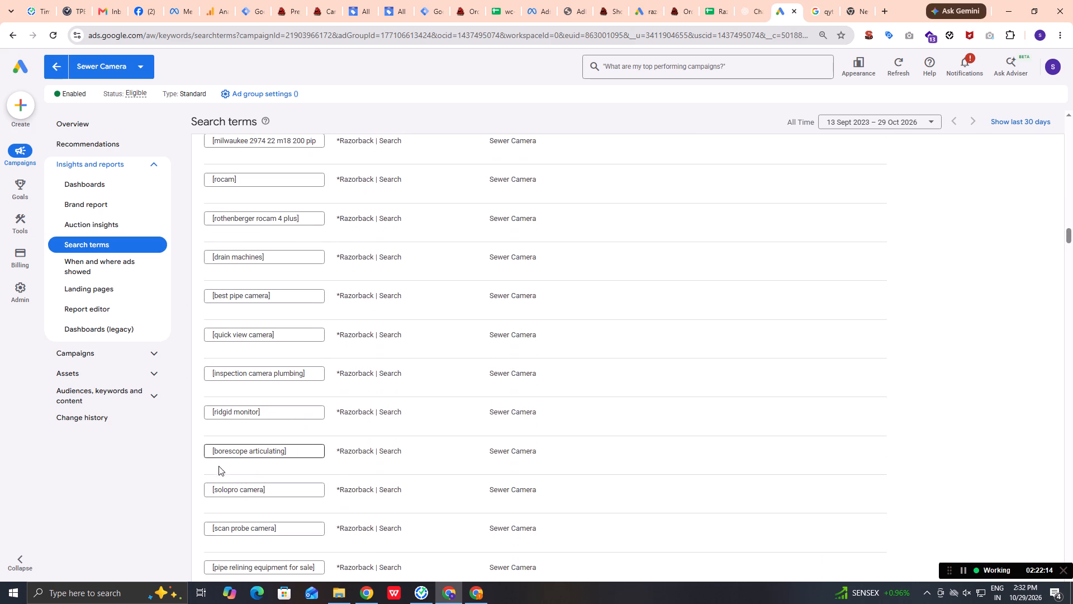
pyautogui.scroll(-8, 210, 468)
pyautogui.scroll(1, 217, 471)
pyautogui.scroll(-1, 217, 471)
pyautogui.scroll(1, 217, 471)
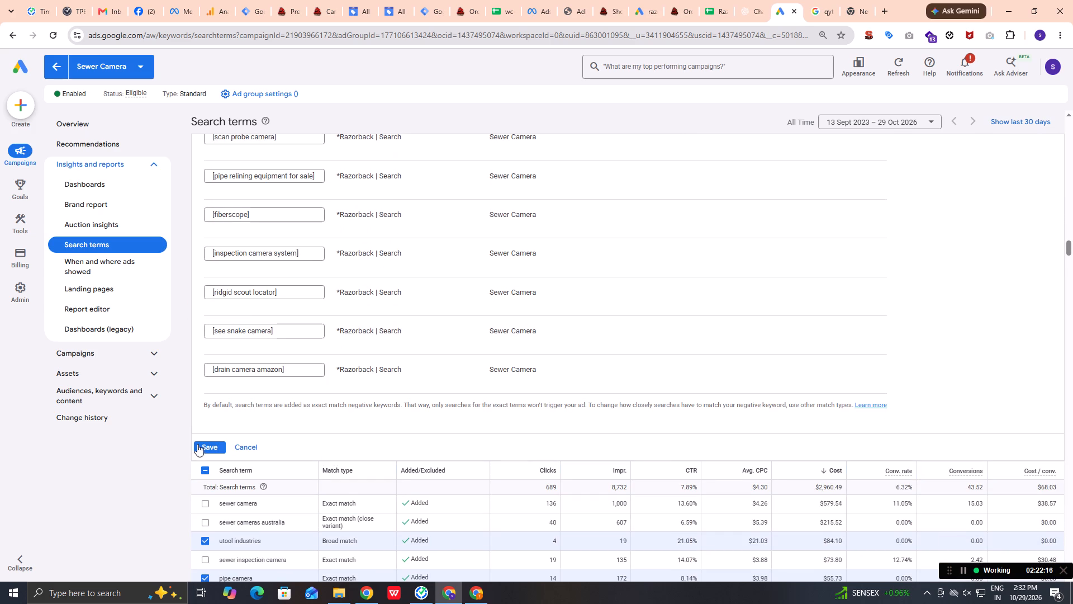
pyautogui.click(203, 446)
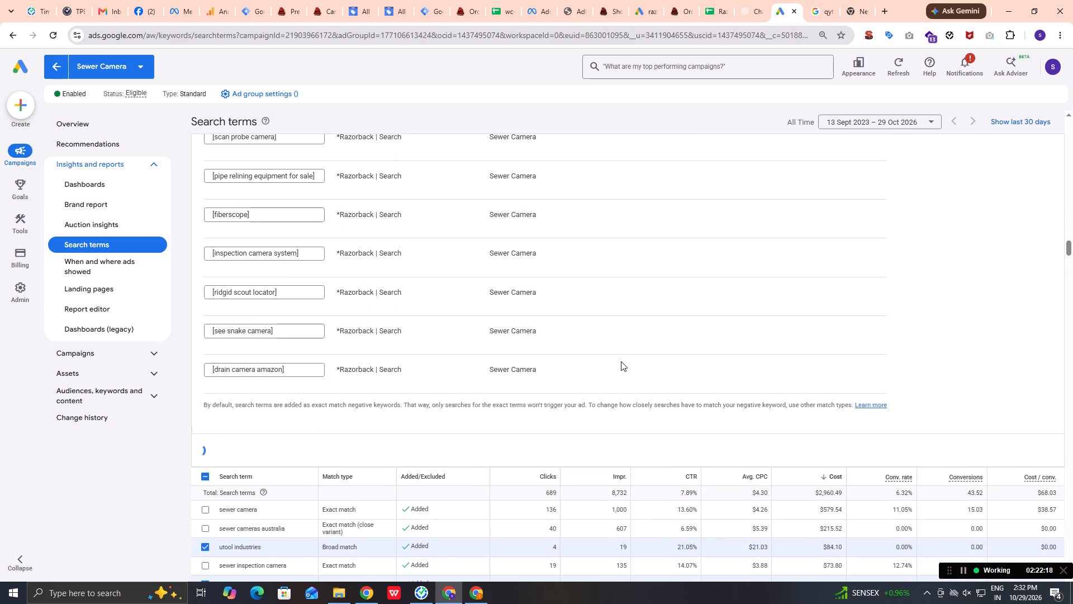
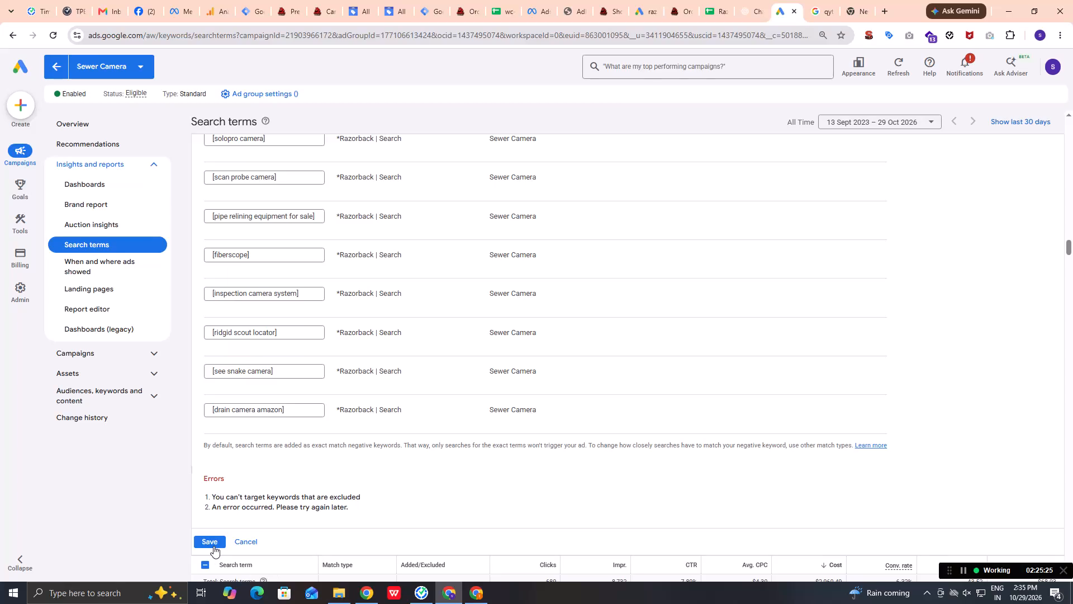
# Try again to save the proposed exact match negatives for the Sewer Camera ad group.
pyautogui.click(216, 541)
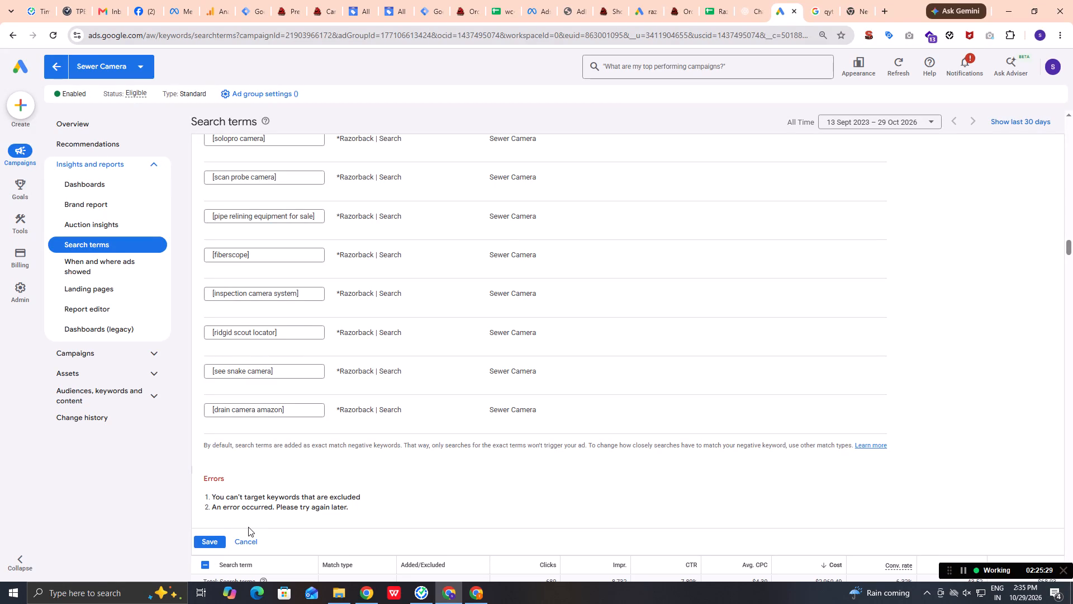
# Review the search terms table for selected terms whose added or excluded status could conflict with the proposed negatives.
pyautogui.scroll(-5, 248, 527)
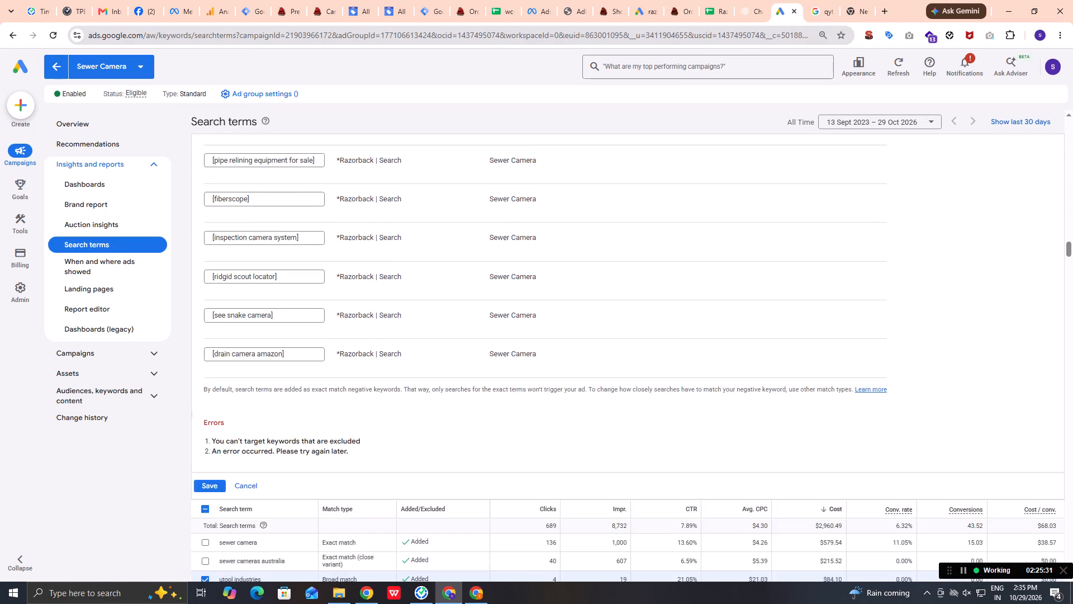
pyautogui.scroll(-1, 248, 527)
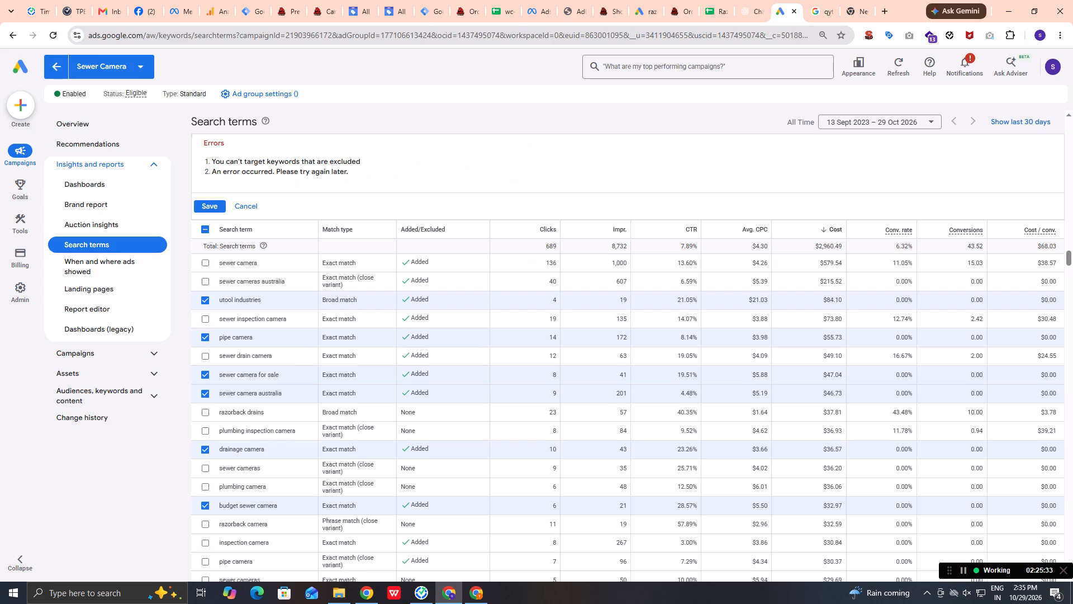
pyautogui.scroll(3, 248, 527)
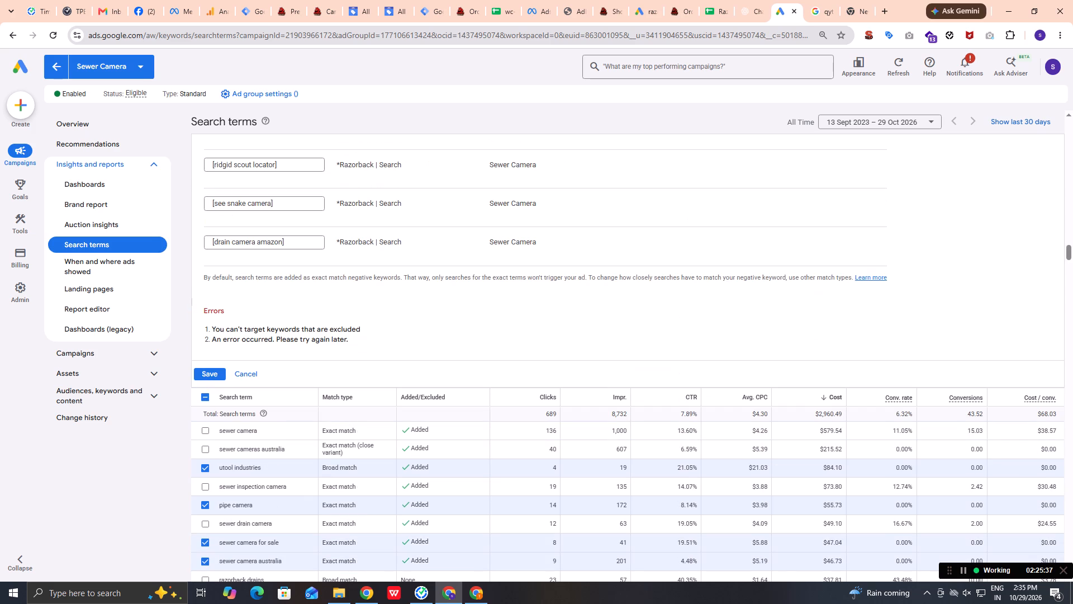
pyautogui.scroll(-3, 248, 527)
pyautogui.scroll(1, 248, 527)
pyautogui.scroll(-8, 248, 527)
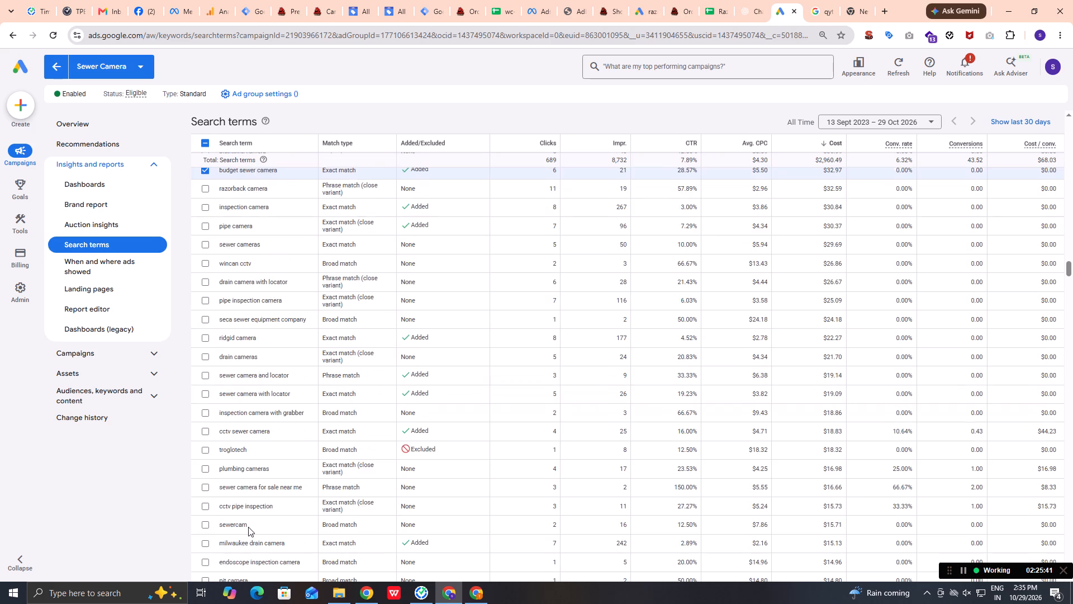
pyautogui.scroll(-13, 248, 527)
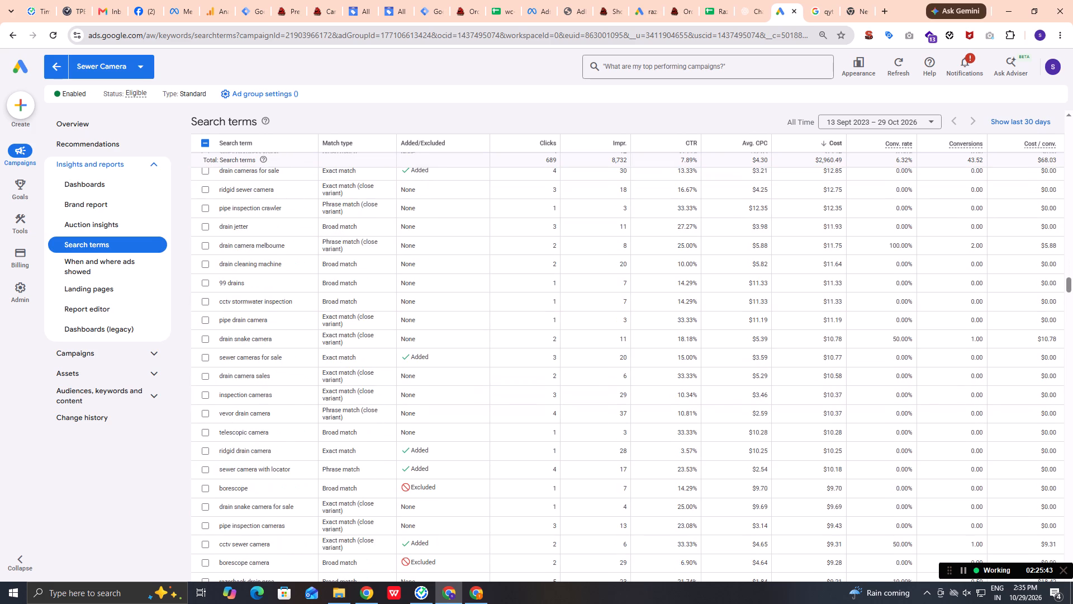
pyautogui.scroll(-2, 248, 527)
pyautogui.scroll(1, 248, 527)
pyautogui.scroll(-1, 248, 527)
pyautogui.scroll(1, 248, 527)
pyautogui.scroll(-3, 248, 527)
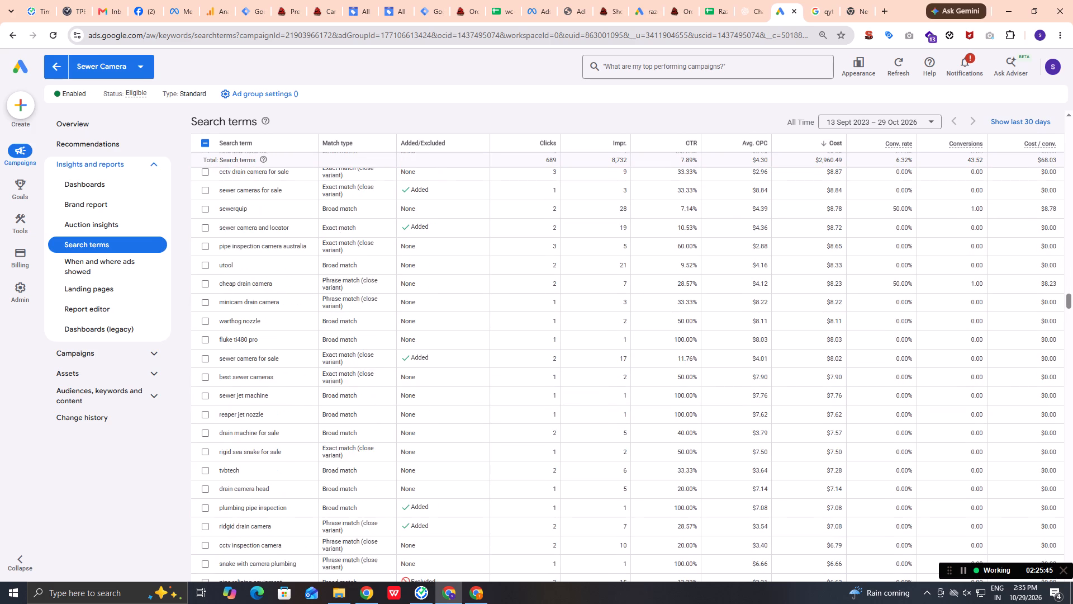
pyautogui.scroll(-6, 248, 527)
pyautogui.scroll(1, 248, 527)
pyautogui.scroll(-4, 248, 527)
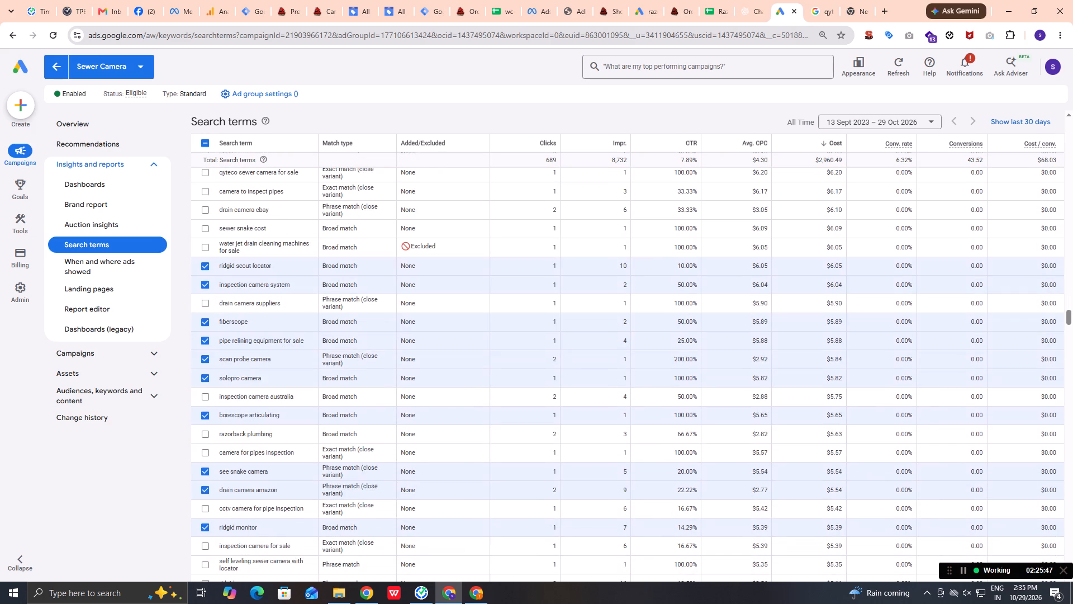
pyautogui.scroll(-8, 248, 527)
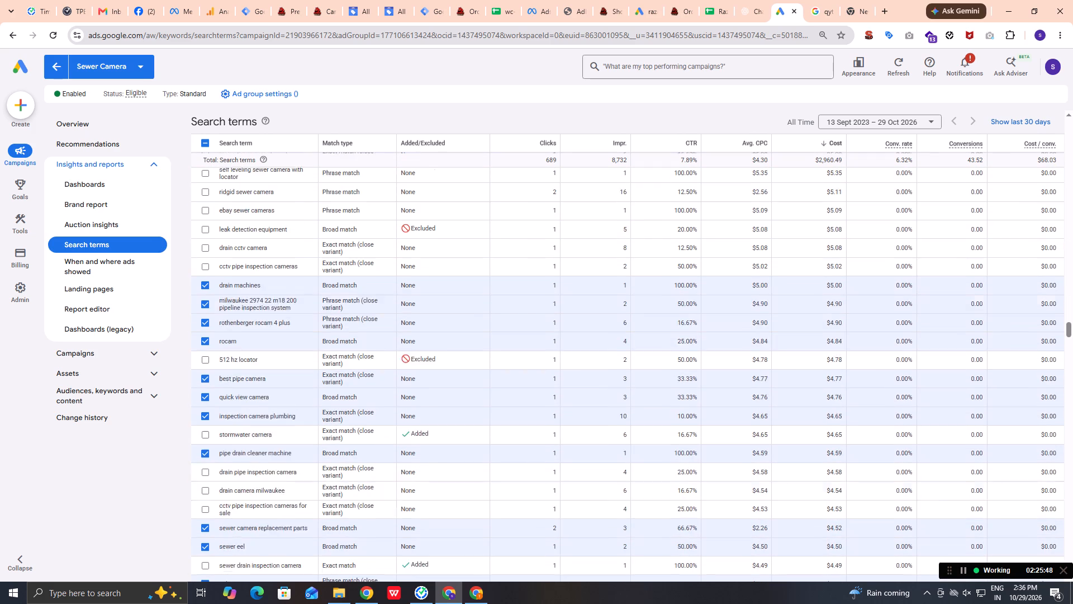
pyautogui.scroll(-2, 248, 527)
pyautogui.scroll(1, 248, 527)
pyautogui.scroll(-2, 248, 527)
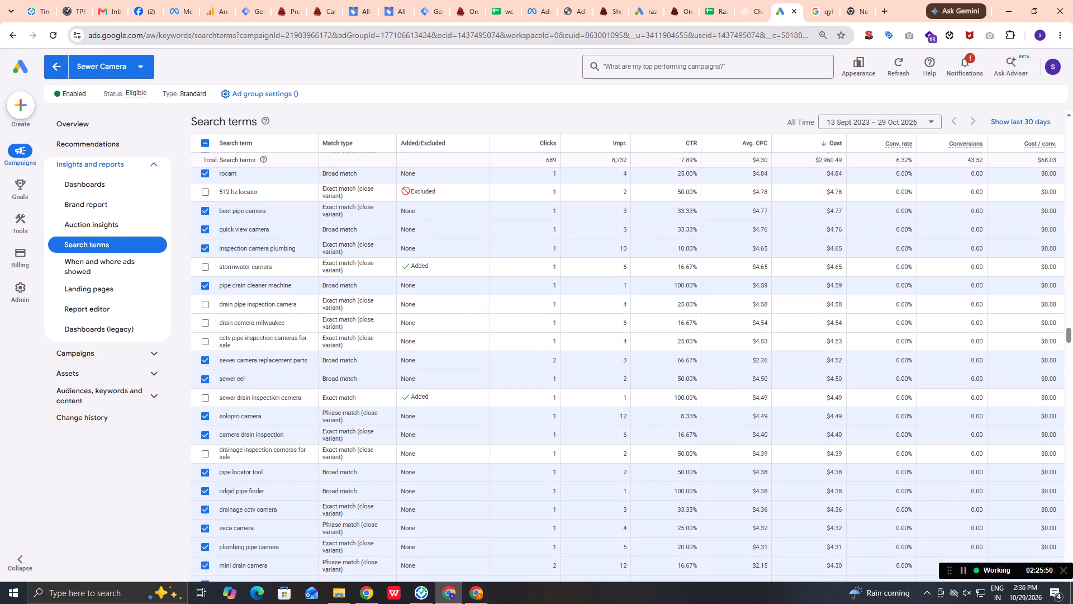
pyautogui.scroll(-5, 248, 527)
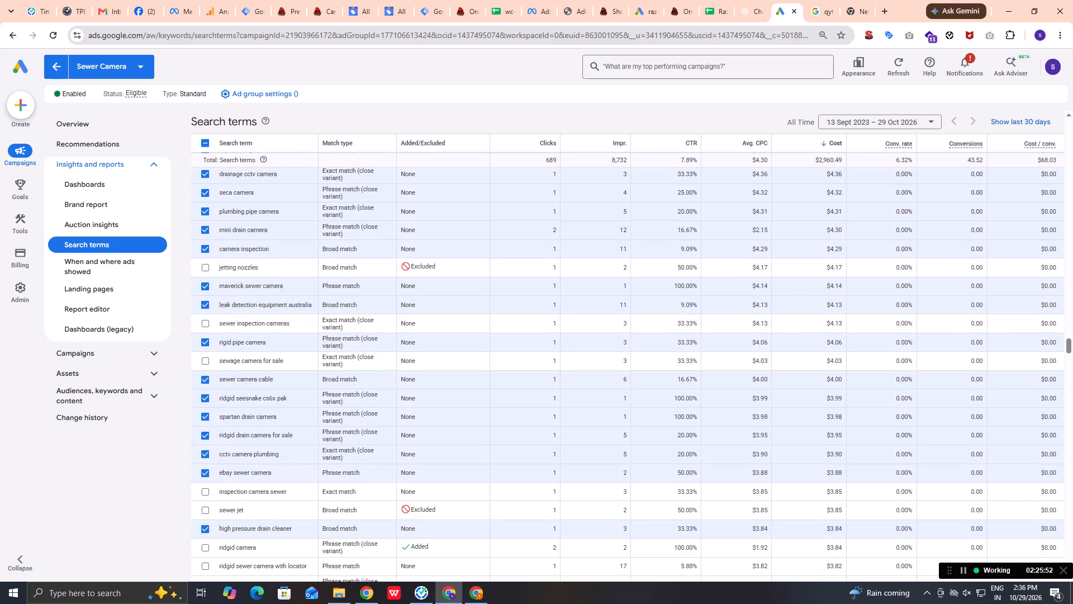
pyautogui.scroll(-6, 248, 527)
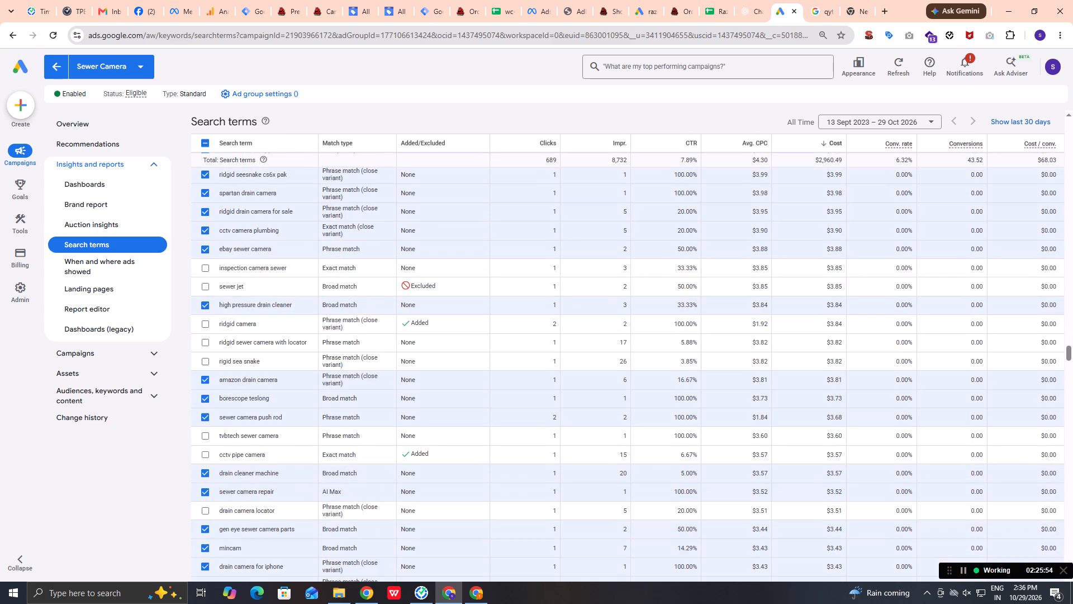
pyautogui.scroll(-1, 248, 527)
pyautogui.scroll(1, 248, 527)
pyautogui.scroll(-5, 248, 527)
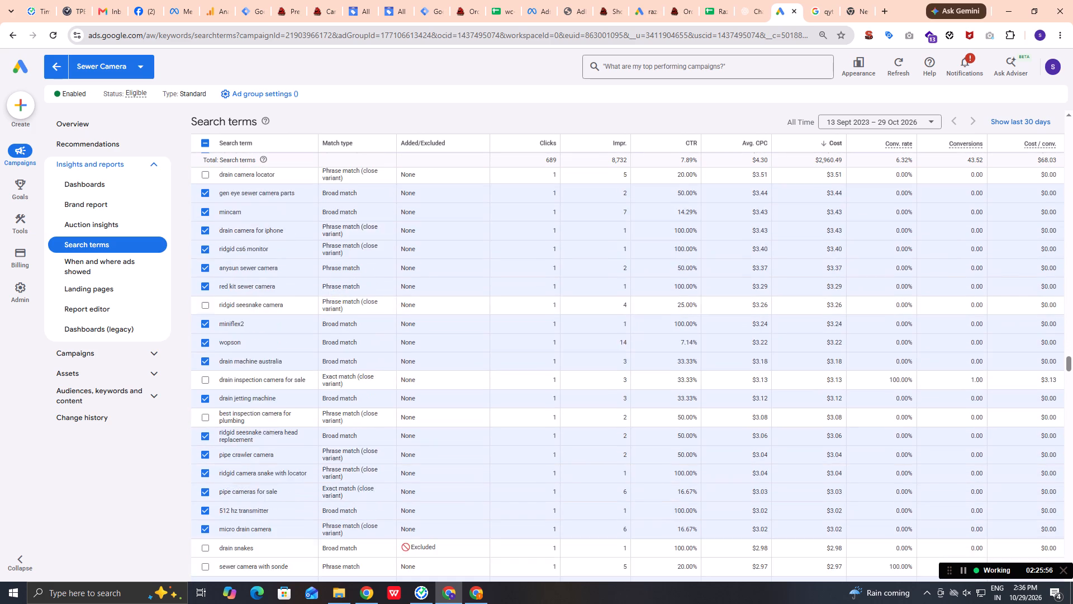
pyautogui.scroll(-4, 248, 527)
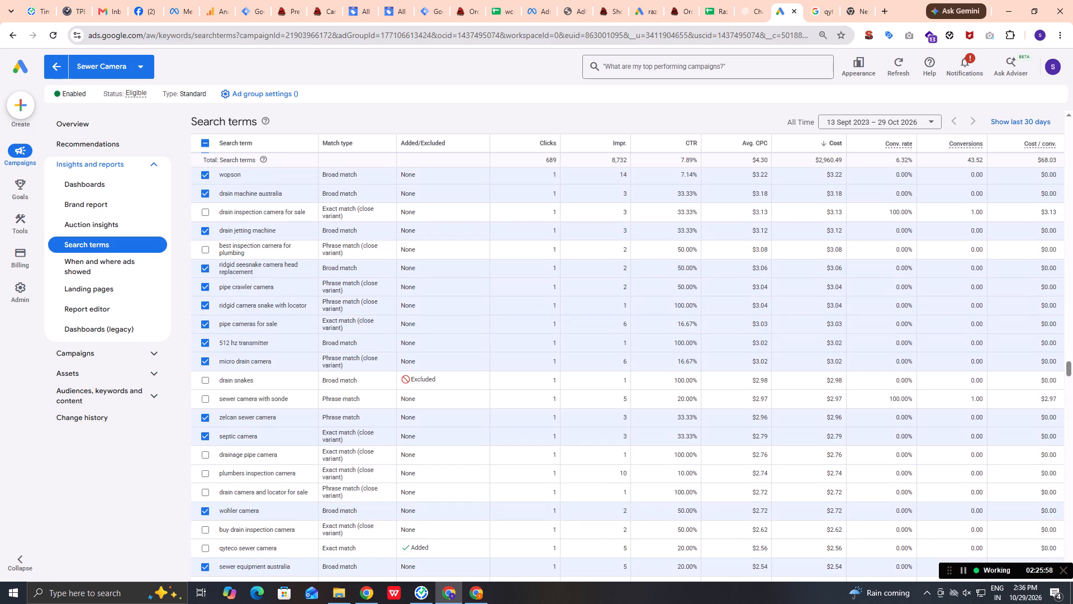
pyautogui.scroll(-3, 248, 527)
pyautogui.scroll(1, 248, 527)
pyautogui.scroll(-5, 248, 527)
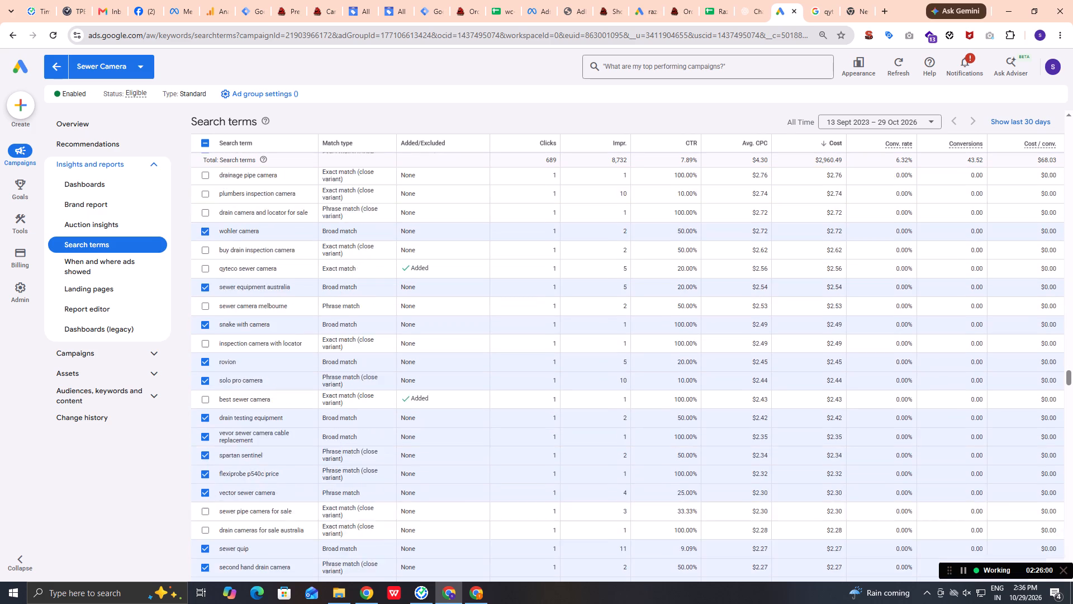
pyautogui.scroll(-3, 248, 527)
pyautogui.scroll(1, 248, 527)
pyautogui.scroll(-1, 248, 527)
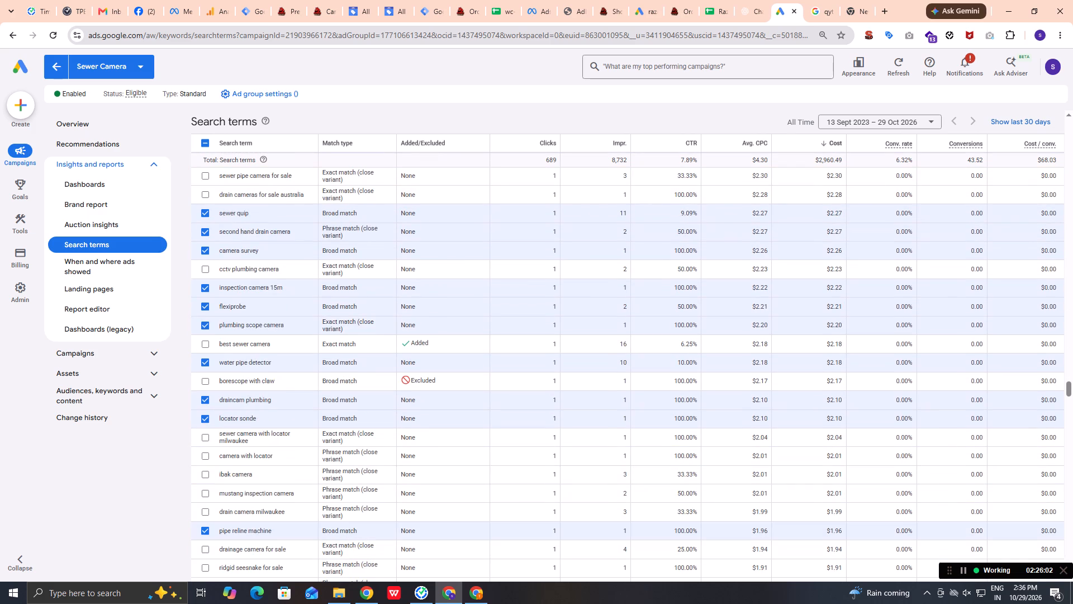
pyautogui.scroll(-2, 248, 527)
pyautogui.scroll(2, 248, 527)
pyautogui.scroll(-2, 248, 527)
pyautogui.scroll(1, 248, 527)
pyautogui.scroll(-1, 248, 527)
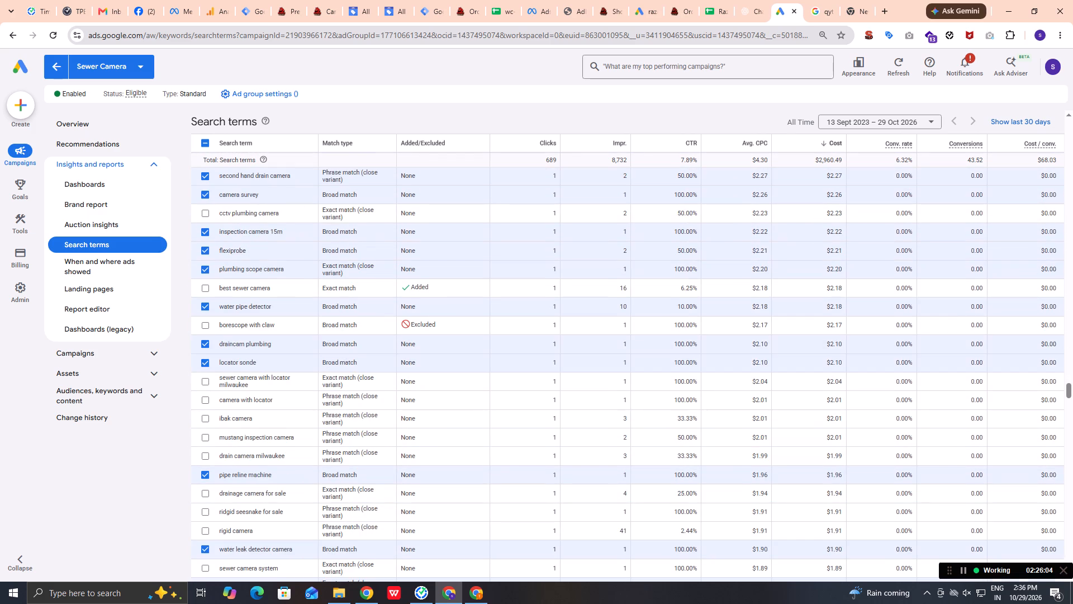
pyautogui.scroll(-9, 248, 527)
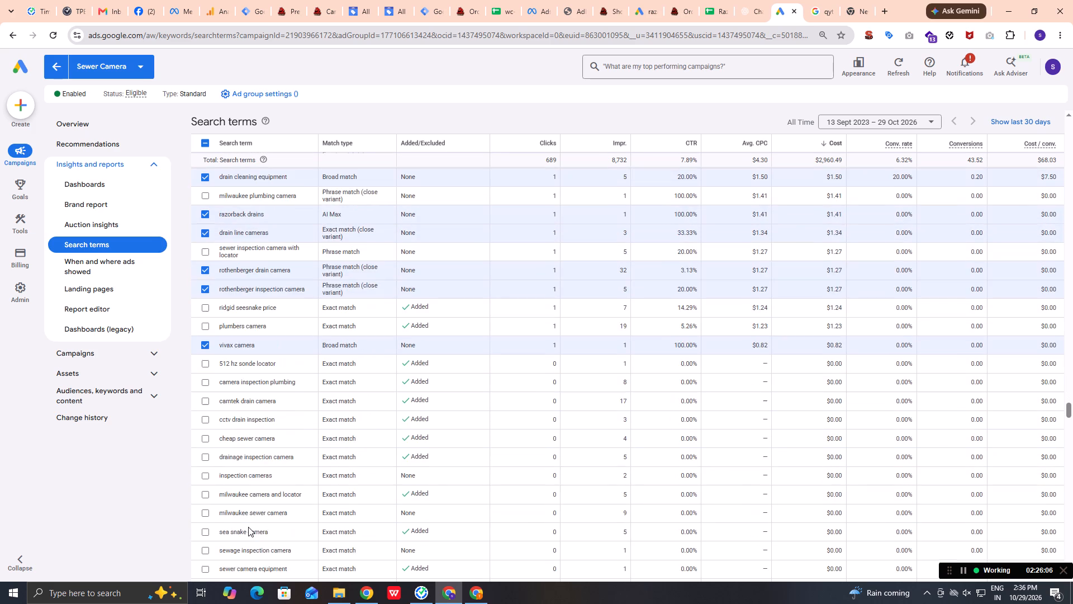
pyautogui.scroll(-3, 248, 527)
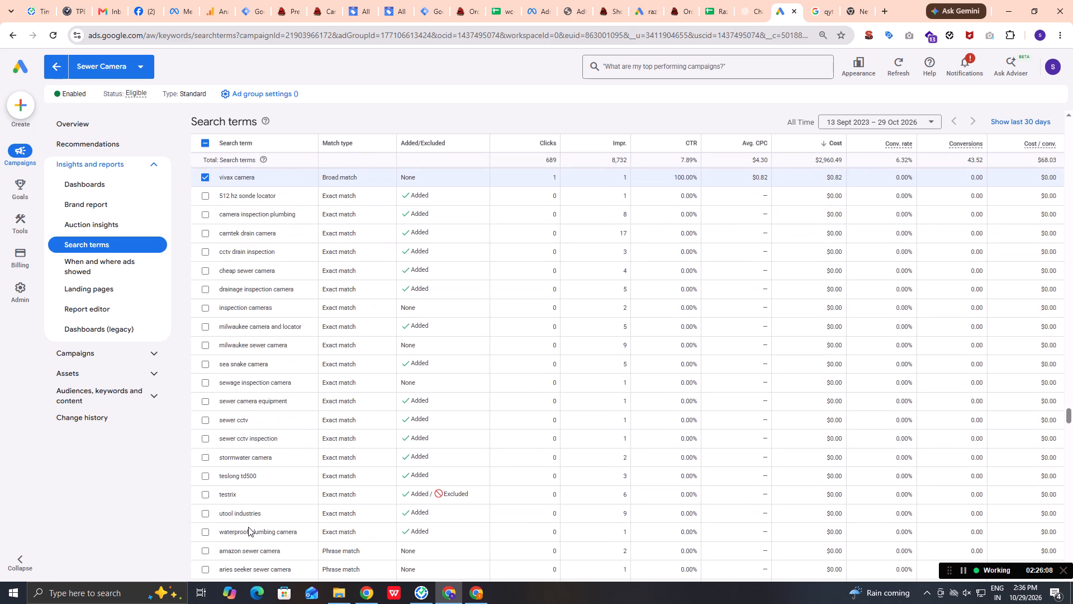
pyautogui.scroll(-3, 248, 527)
pyautogui.scroll(1, 248, 527)
pyautogui.scroll(-4, 248, 527)
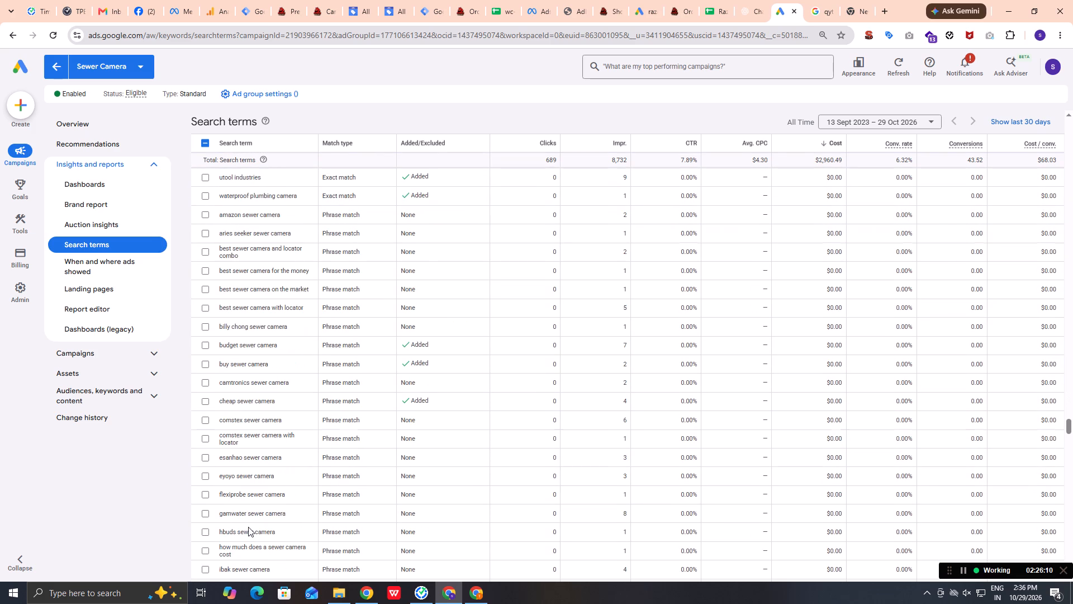
pyautogui.scroll(3, 250, 535)
pyautogui.scroll(-4, 250, 535)
pyautogui.scroll(1, 250, 535)
pyautogui.scroll(-4, 250, 535)
pyautogui.scroll(15, 250, 535)
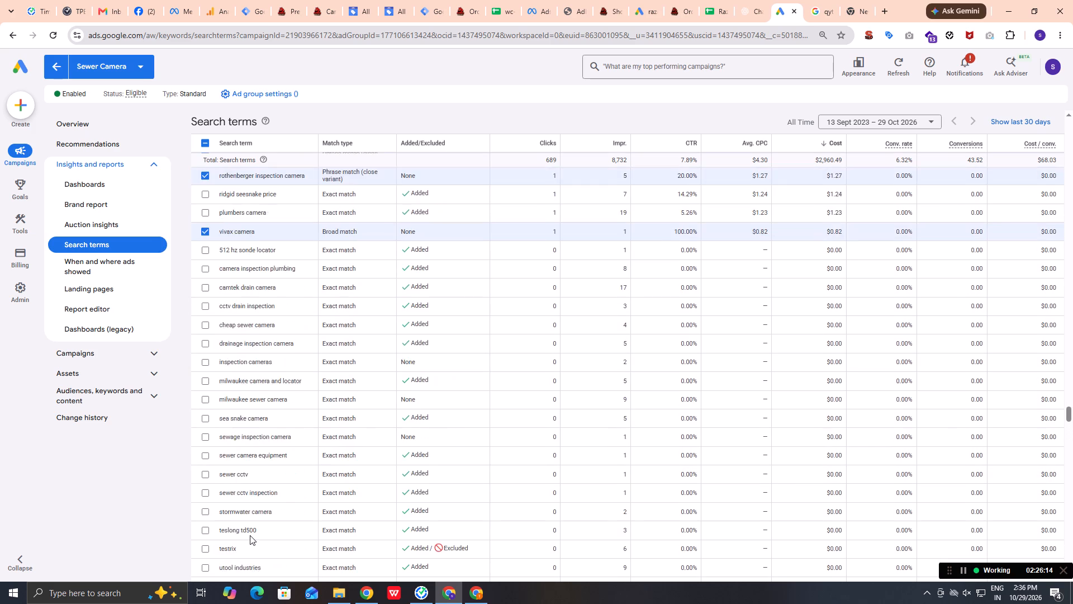
pyautogui.scroll(11, 250, 535)
pyautogui.scroll(-2, 250, 535)
pyautogui.scroll(18, 250, 535)
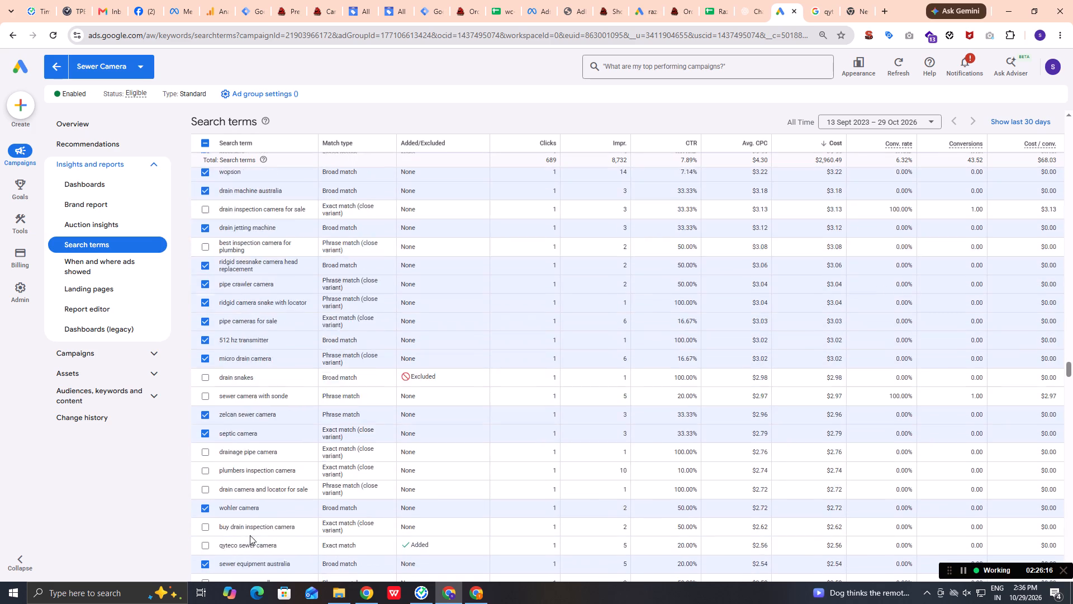
pyautogui.scroll(4, 250, 535)
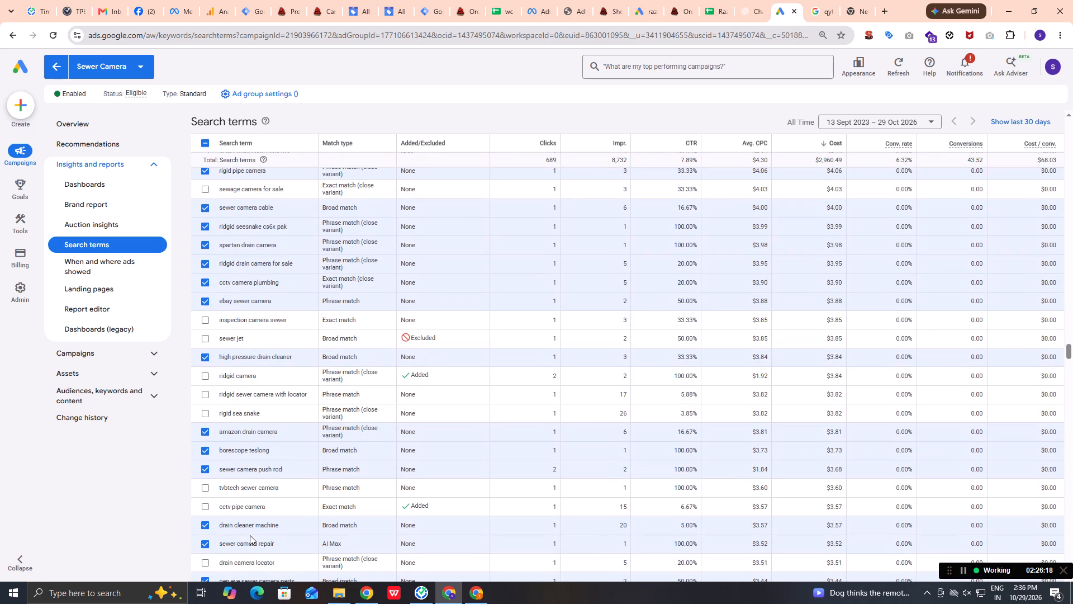
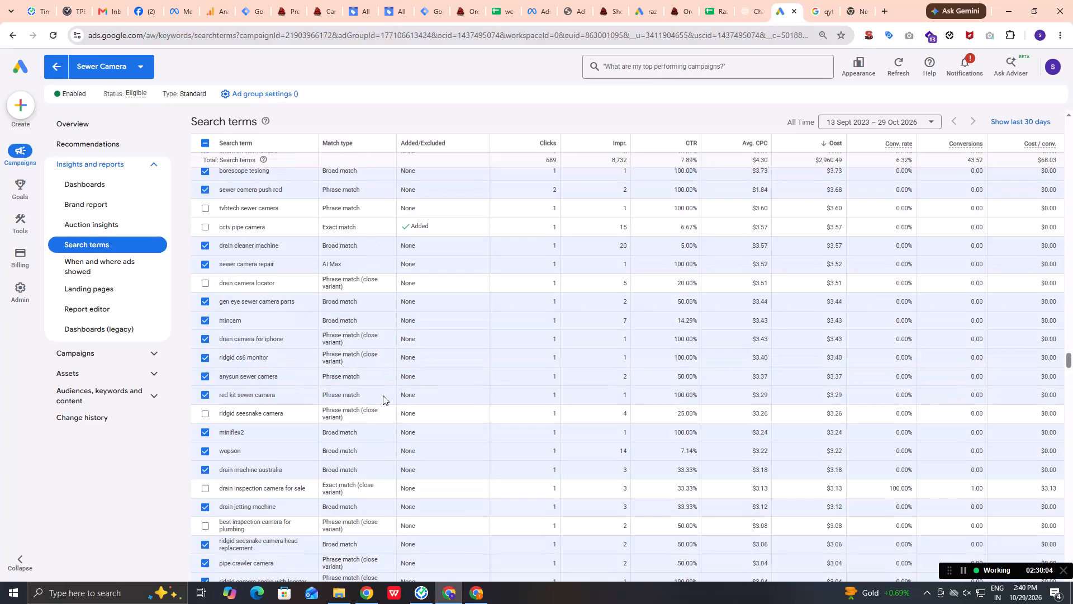
# Review the search terms table for selected terms whose added or excluded status could conflict with the proposed negatives.
pyautogui.scroll(3, 383, 395)
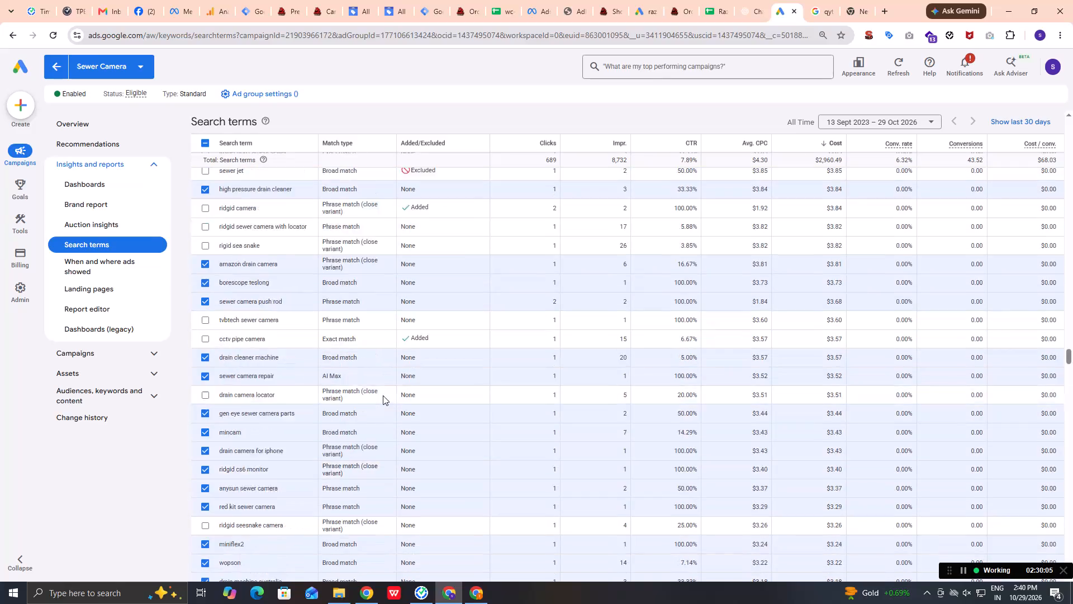
pyautogui.scroll(16, 383, 395)
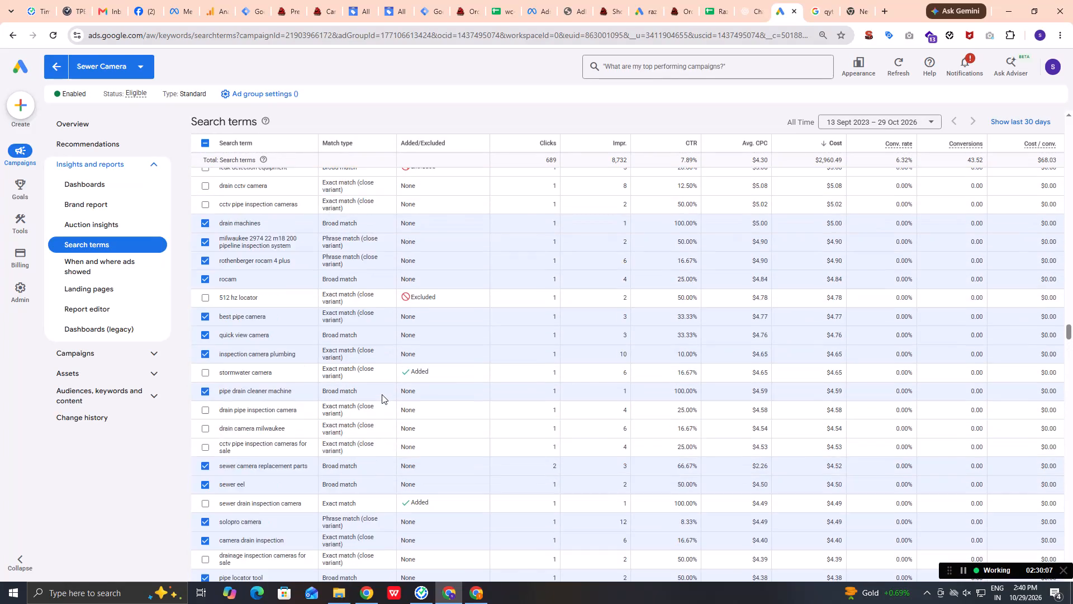
pyautogui.scroll(16, 382, 394)
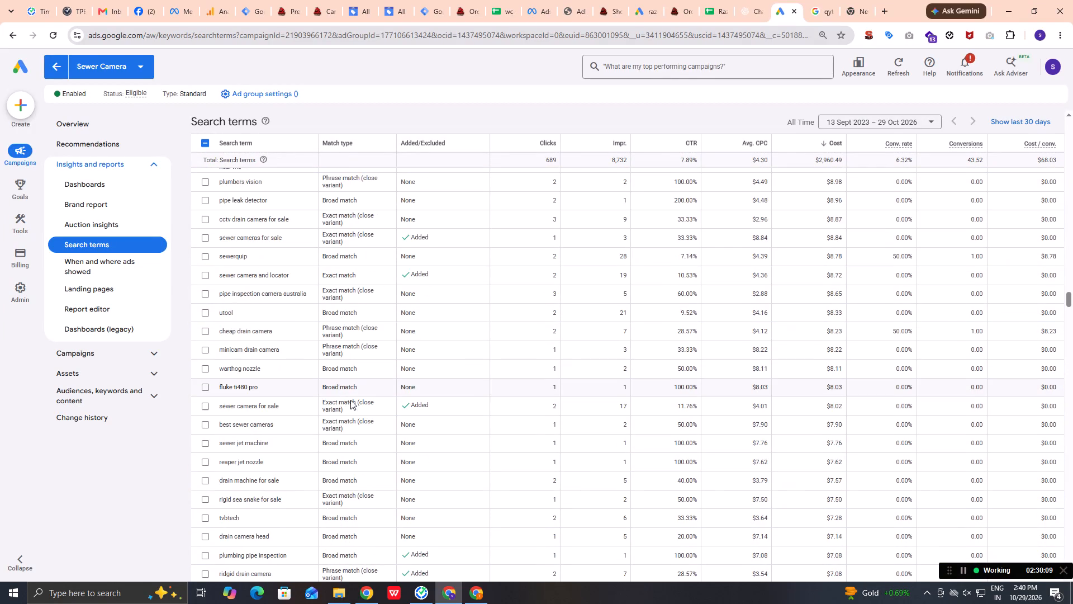
pyautogui.scroll(11, 350, 400)
pyautogui.scroll(-2, 350, 400)
pyautogui.scroll(15, 350, 400)
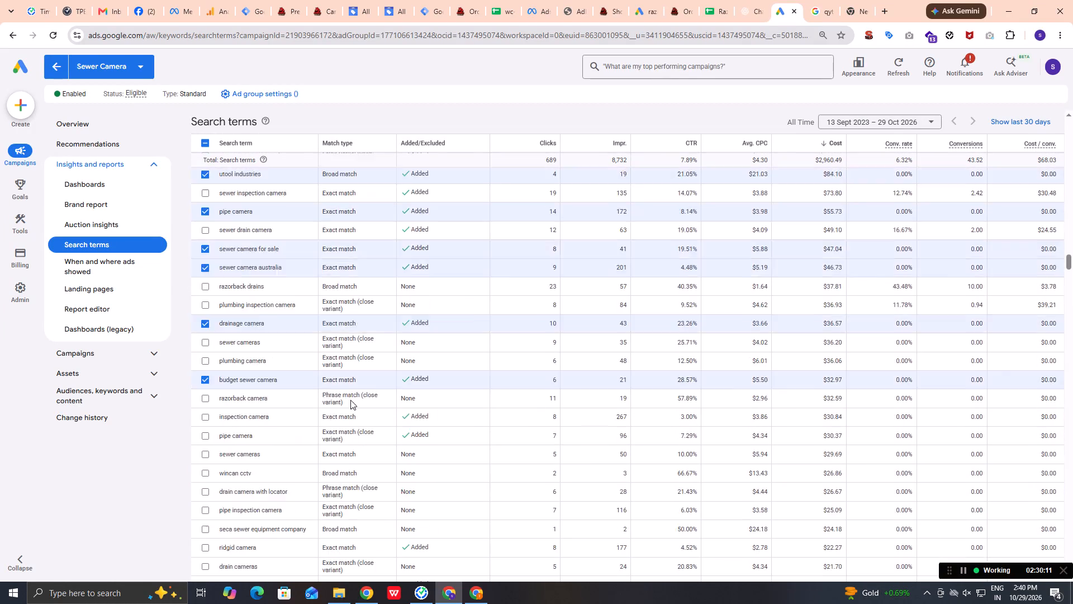
pyautogui.scroll(9, 350, 400)
pyautogui.scroll(-9, 350, 400)
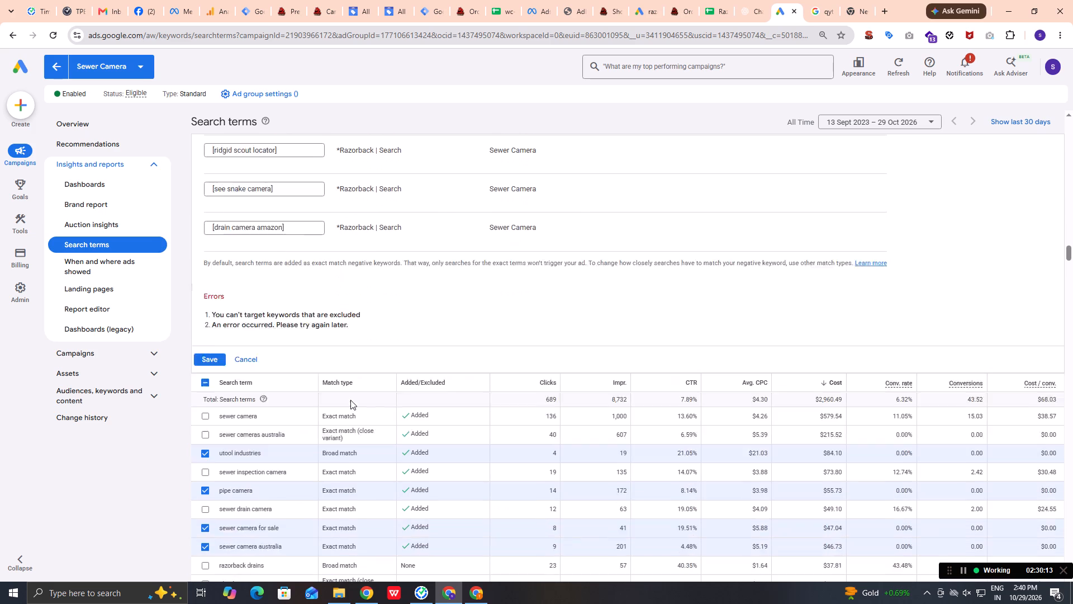
pyautogui.scroll(1, 260, 404)
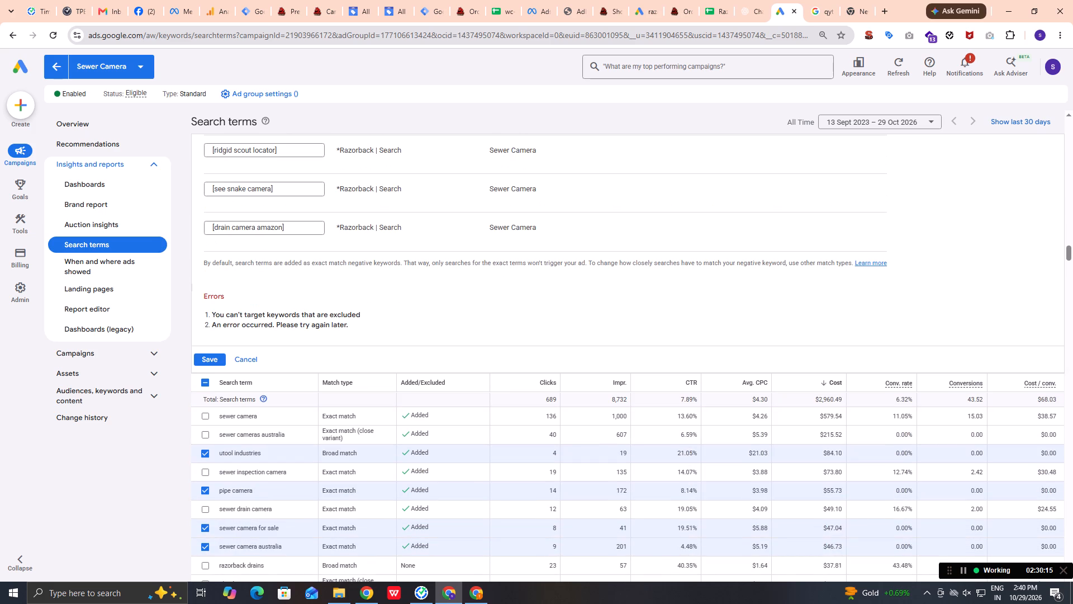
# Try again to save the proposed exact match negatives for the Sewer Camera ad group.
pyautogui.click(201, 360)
# Review the proposed negative keyword list for entries flagged with an error.
pyautogui.scroll(5, 276, 362)
pyautogui.scroll(19, 276, 362)
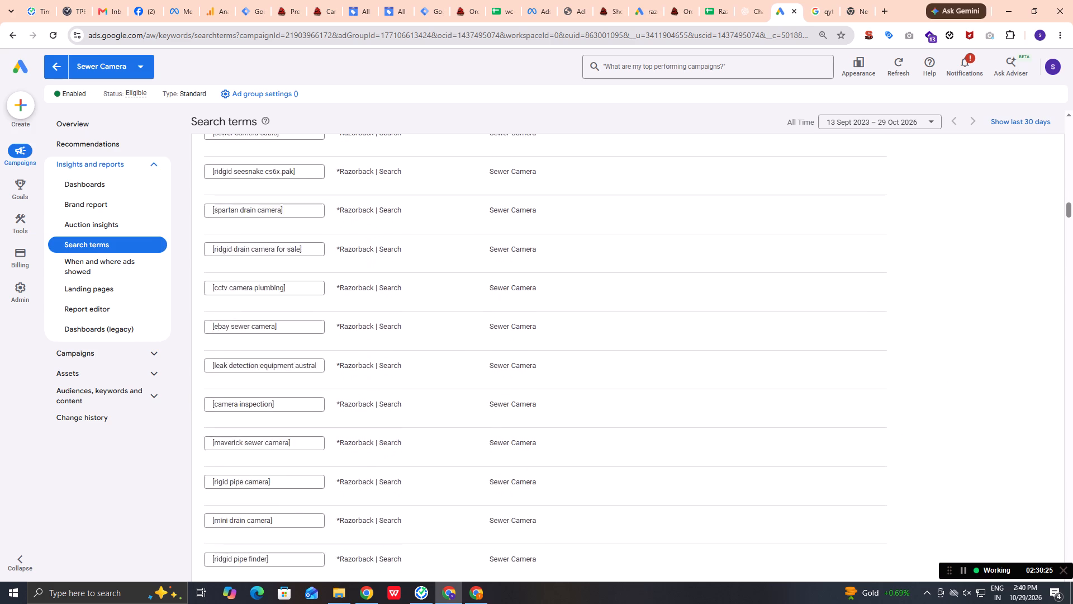
pyautogui.scroll(7, 276, 362)
pyautogui.scroll(-1, 276, 362)
pyautogui.scroll(20, 276, 362)
pyautogui.scroll(2, 276, 362)
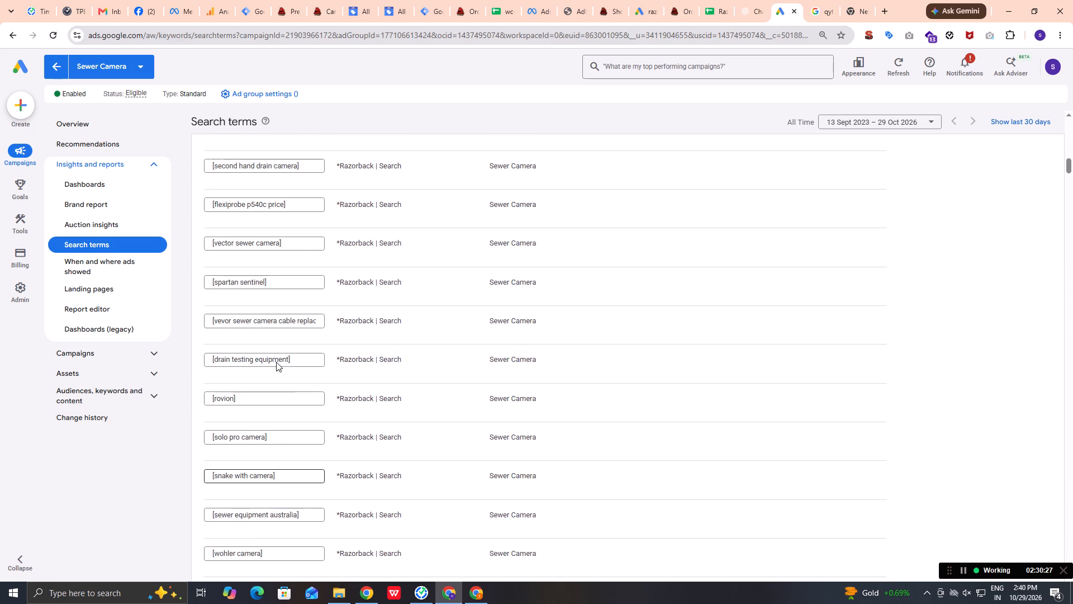
pyautogui.scroll(19, 276, 362)
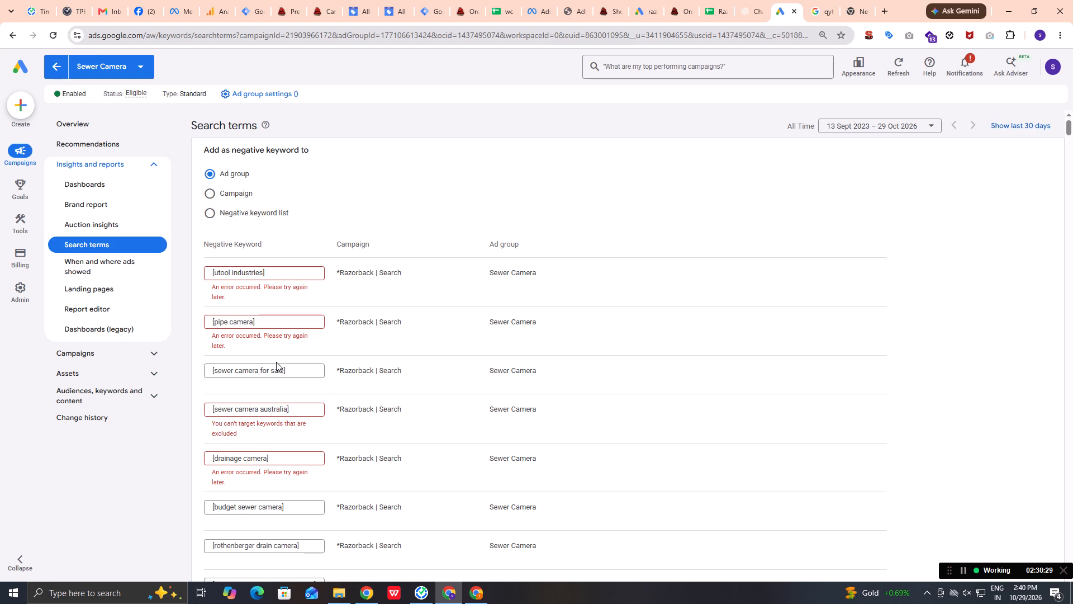
pyautogui.scroll(3, 309, 449)
pyautogui.scroll(-2, 272, 361)
pyautogui.scroll(-8, 256, 510)
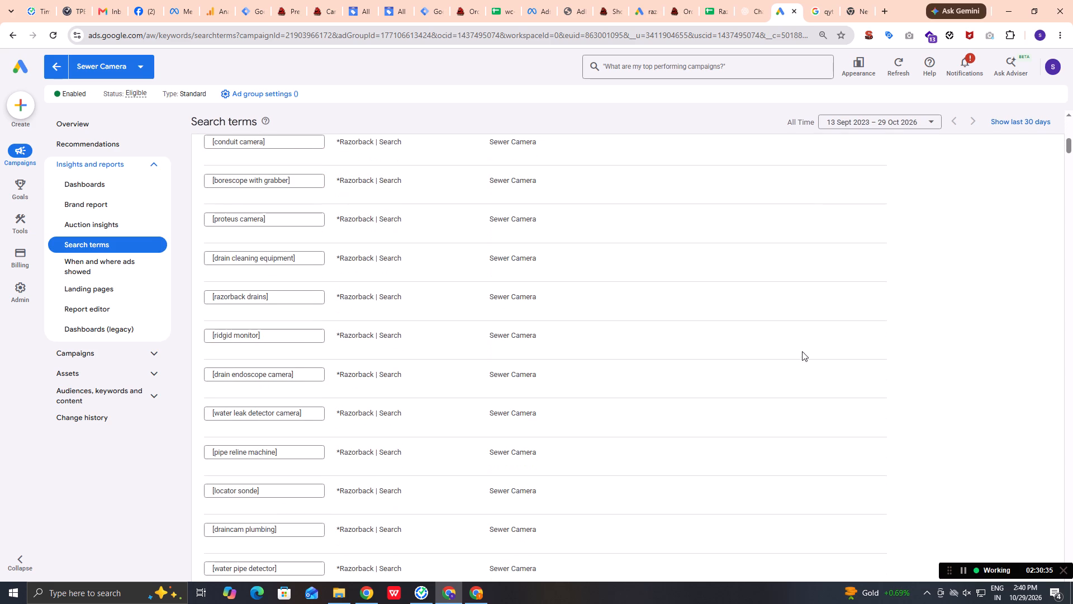
pyautogui.scroll(-14, 548, 468)
pyautogui.scroll(5, 549, 468)
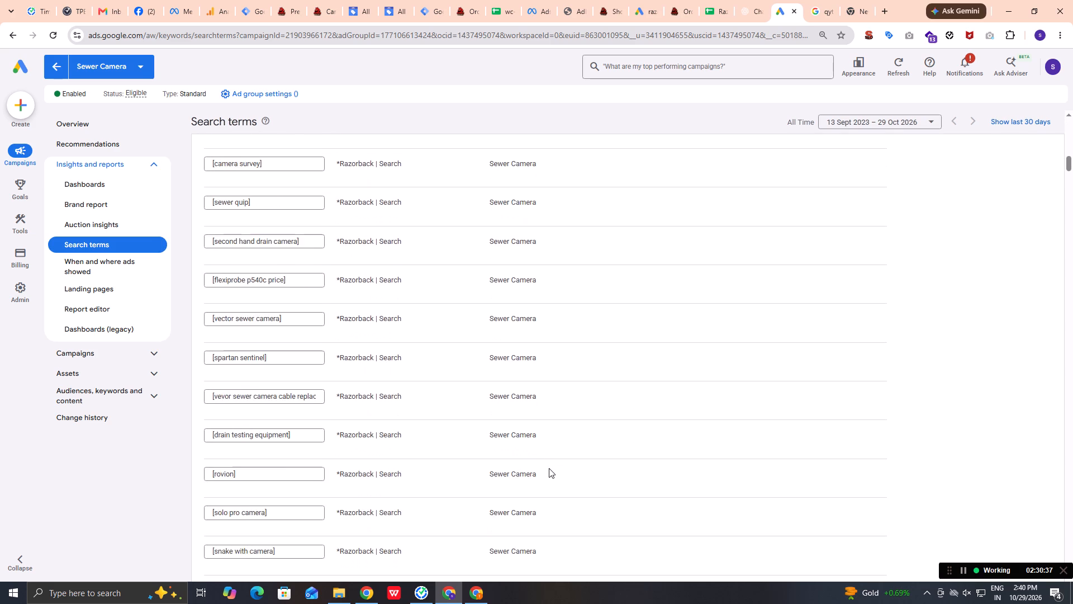
pyautogui.scroll(17, 549, 468)
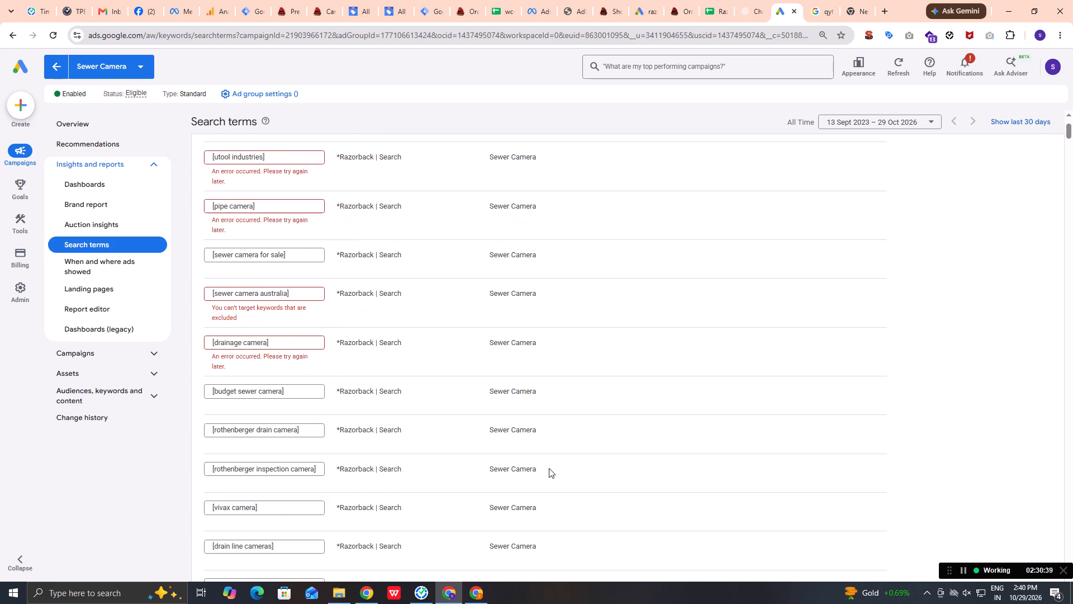
pyautogui.scroll(2, 549, 468)
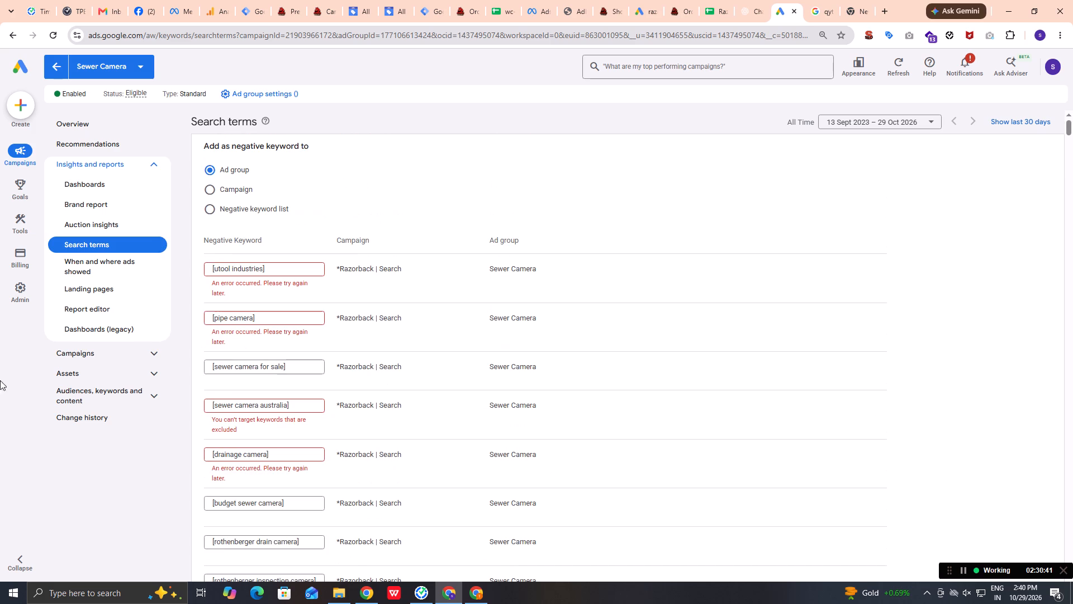
# Clear the flagged negative keyword entries [utool industries], [pipe camera], [sewer camera australia] and [drainage camera].
pyautogui.moveTo(279, 268); pyautogui.dragTo(54, 271)
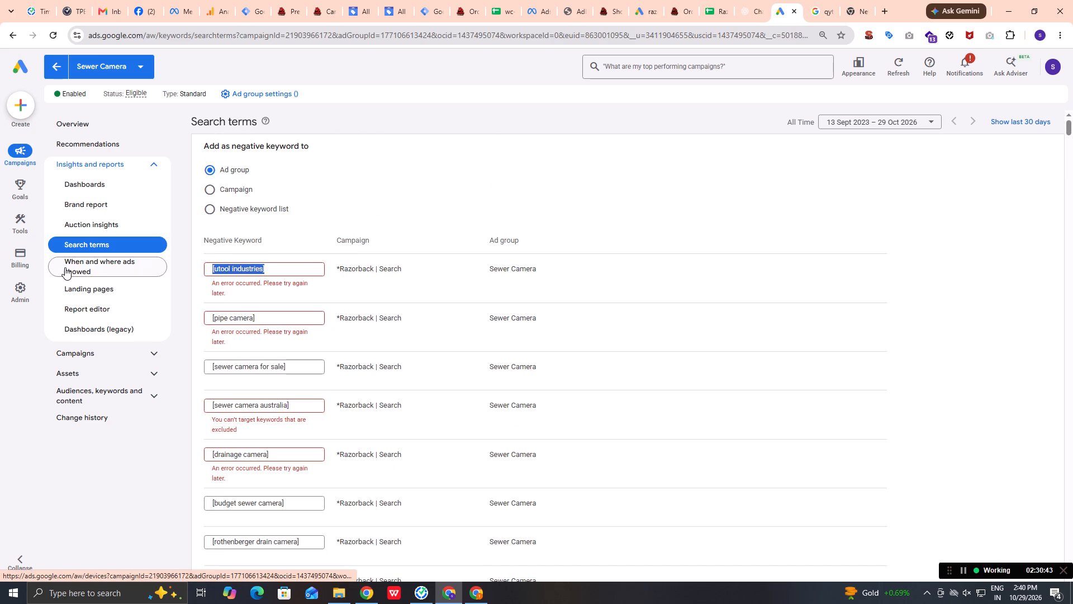
pyautogui.press('BackSpace')
pyautogui.moveTo(258, 318); pyautogui.dragTo(96, 318)
pyautogui.press('BackSpace')
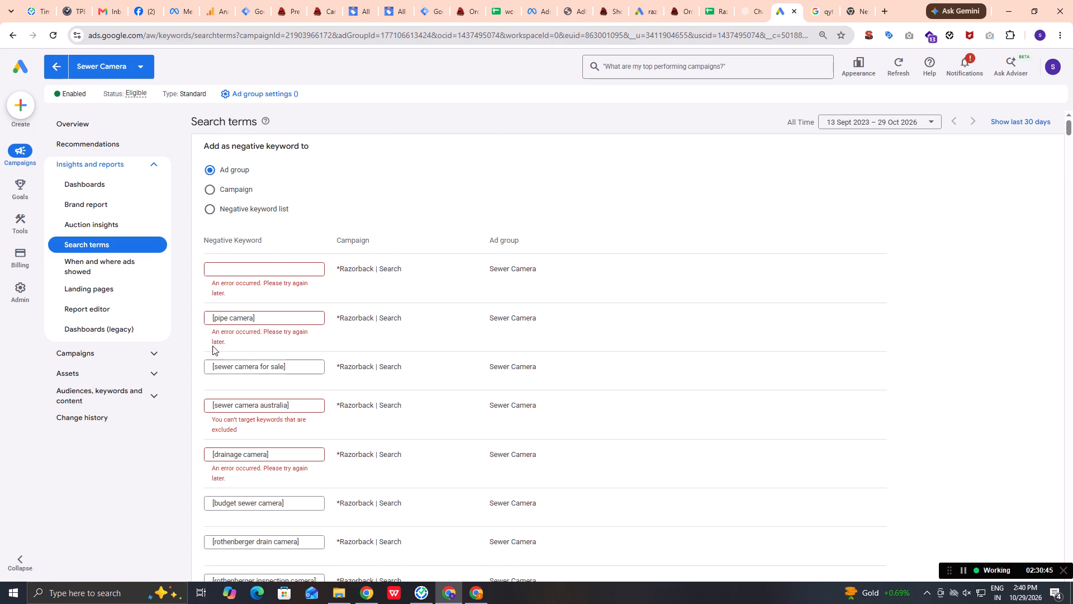
pyautogui.moveTo(301, 403); pyautogui.dragTo(107, 403)
pyautogui.press('BackSpace')
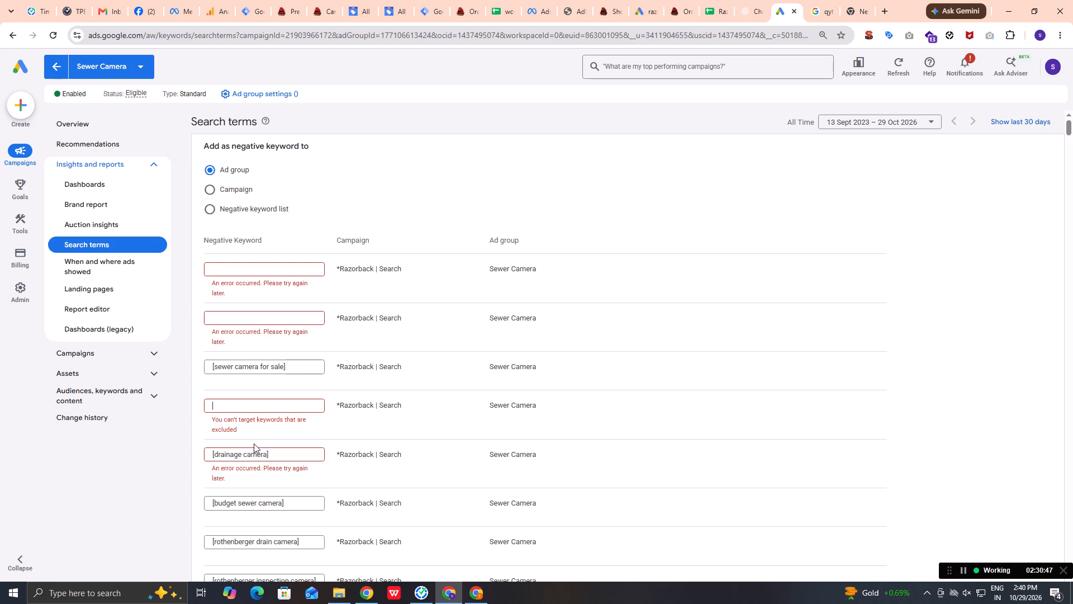
pyautogui.moveTo(295, 453); pyautogui.dragTo(149, 456)
pyautogui.press('BackSpace')
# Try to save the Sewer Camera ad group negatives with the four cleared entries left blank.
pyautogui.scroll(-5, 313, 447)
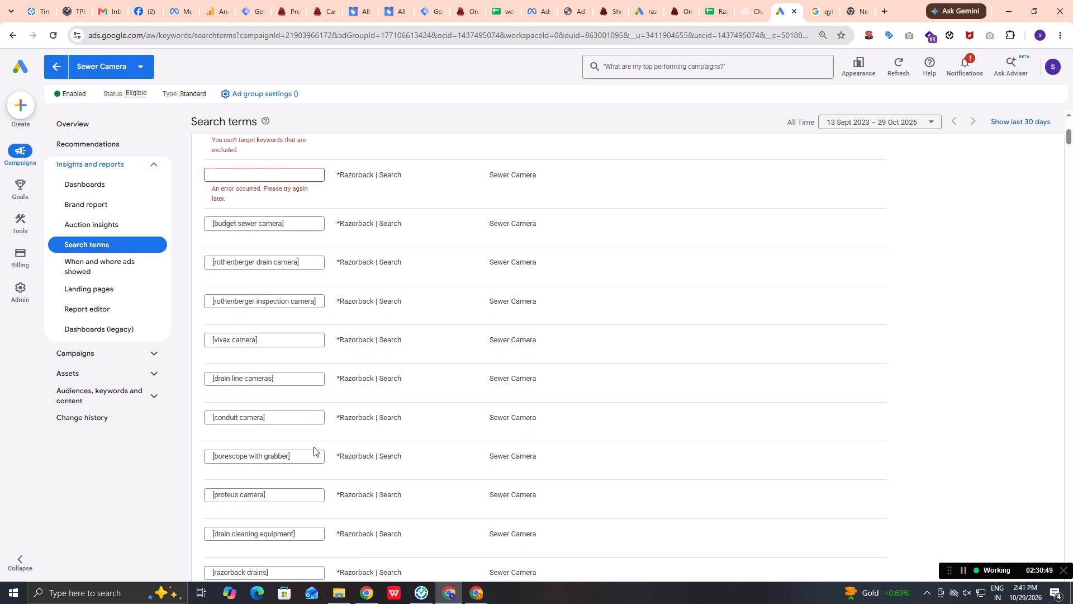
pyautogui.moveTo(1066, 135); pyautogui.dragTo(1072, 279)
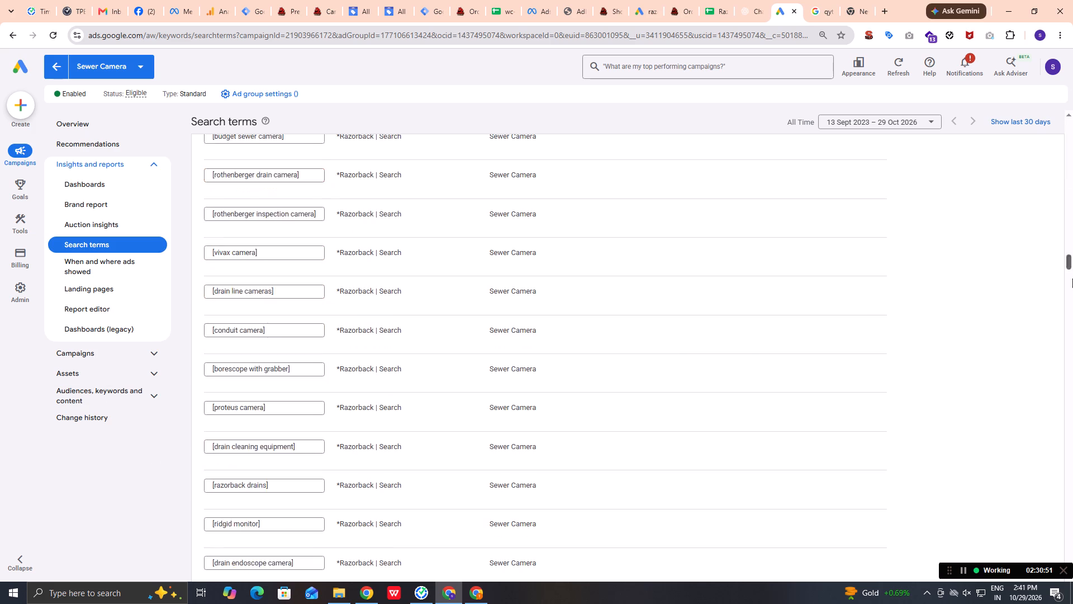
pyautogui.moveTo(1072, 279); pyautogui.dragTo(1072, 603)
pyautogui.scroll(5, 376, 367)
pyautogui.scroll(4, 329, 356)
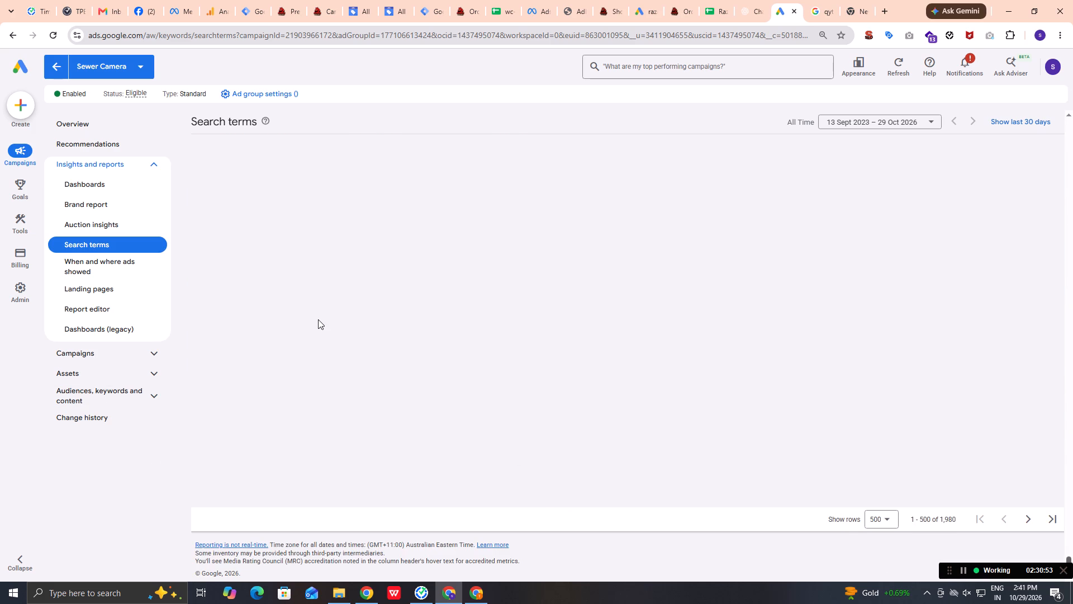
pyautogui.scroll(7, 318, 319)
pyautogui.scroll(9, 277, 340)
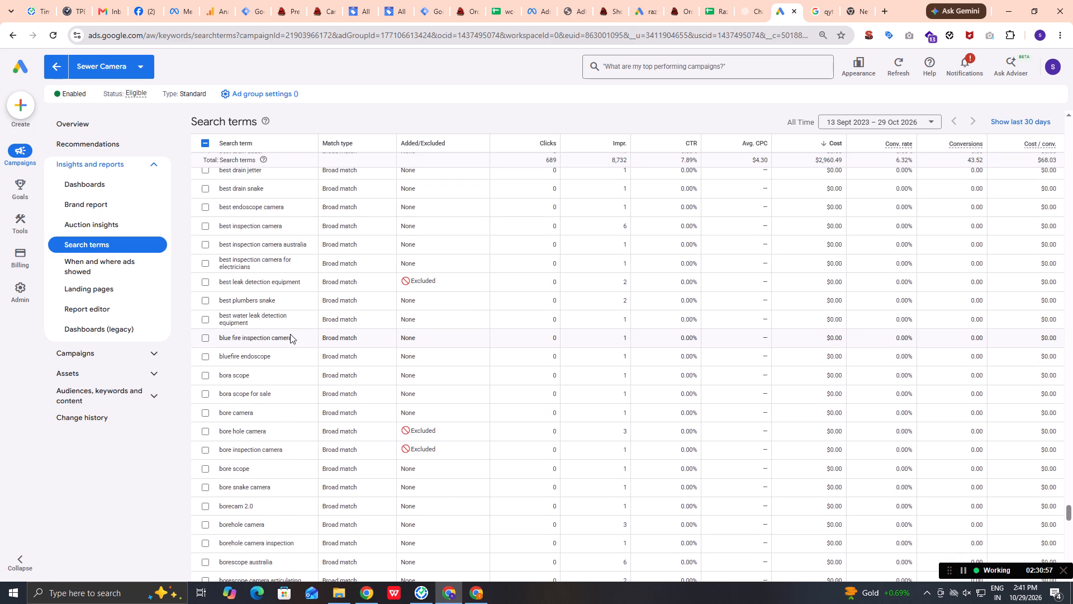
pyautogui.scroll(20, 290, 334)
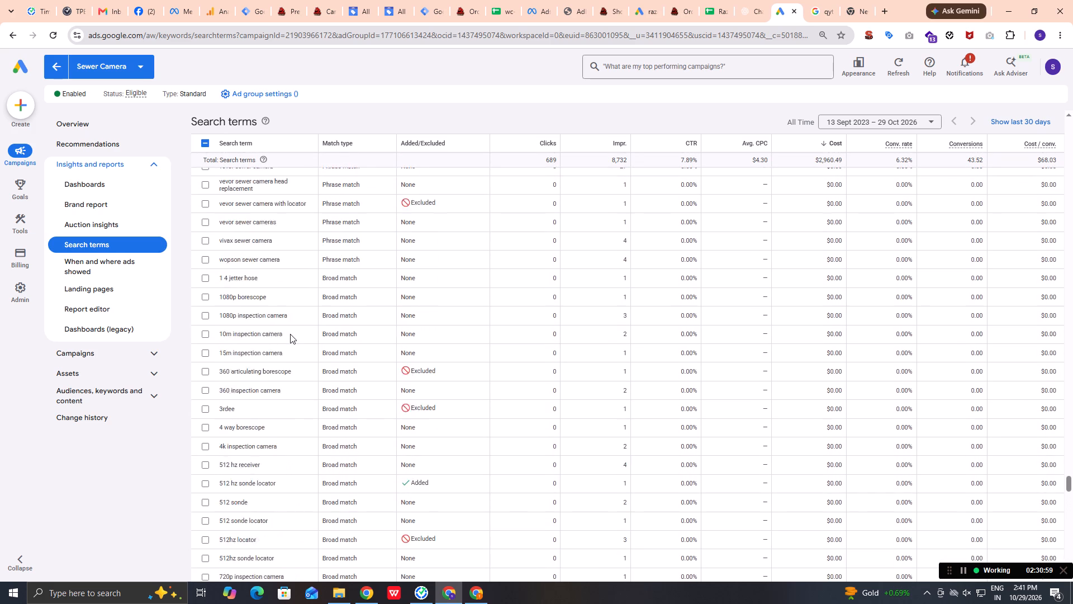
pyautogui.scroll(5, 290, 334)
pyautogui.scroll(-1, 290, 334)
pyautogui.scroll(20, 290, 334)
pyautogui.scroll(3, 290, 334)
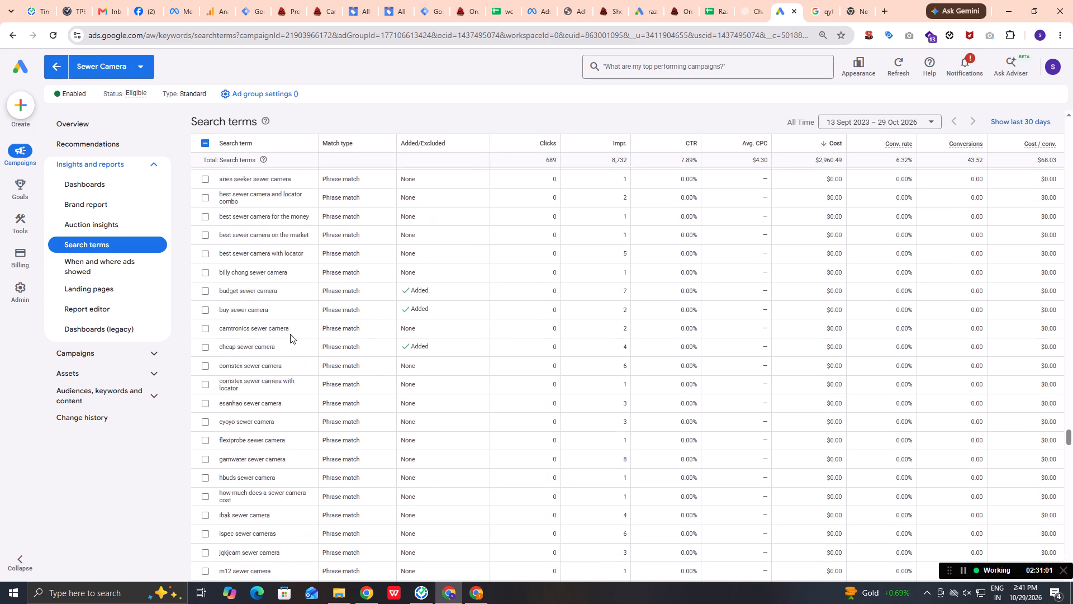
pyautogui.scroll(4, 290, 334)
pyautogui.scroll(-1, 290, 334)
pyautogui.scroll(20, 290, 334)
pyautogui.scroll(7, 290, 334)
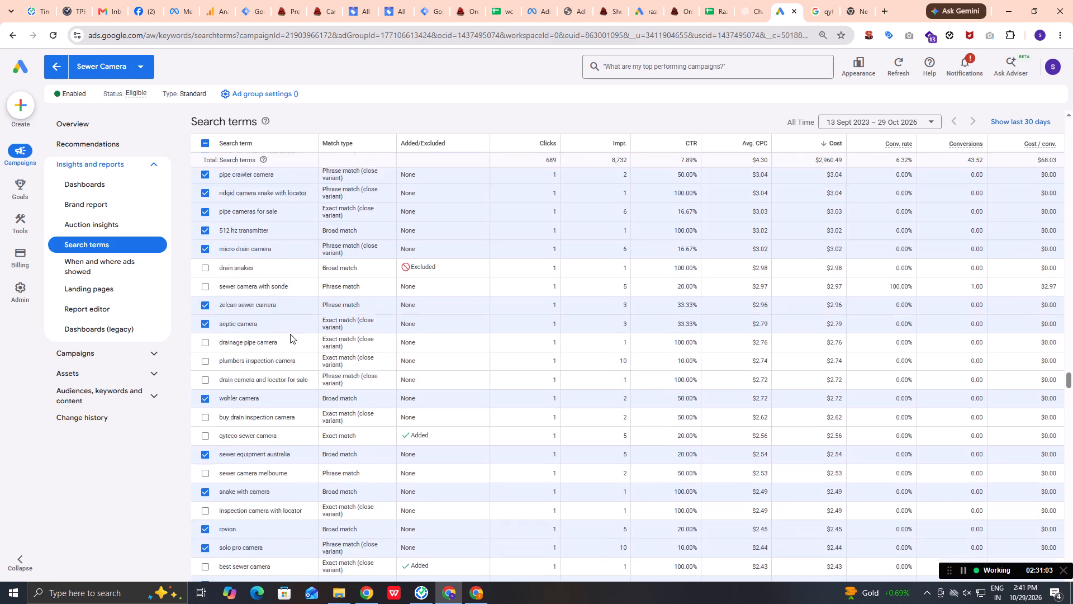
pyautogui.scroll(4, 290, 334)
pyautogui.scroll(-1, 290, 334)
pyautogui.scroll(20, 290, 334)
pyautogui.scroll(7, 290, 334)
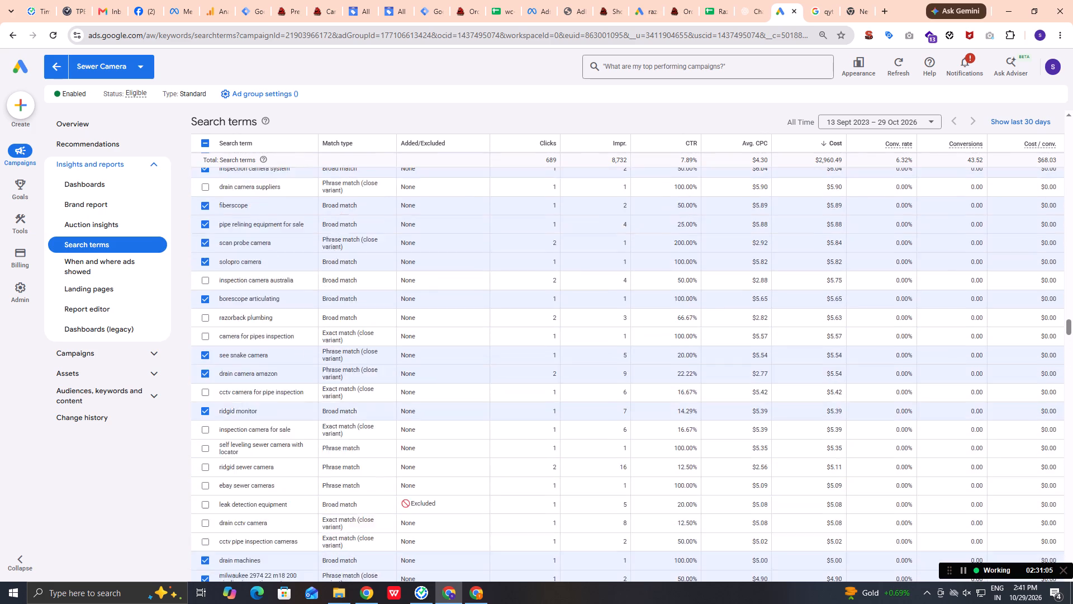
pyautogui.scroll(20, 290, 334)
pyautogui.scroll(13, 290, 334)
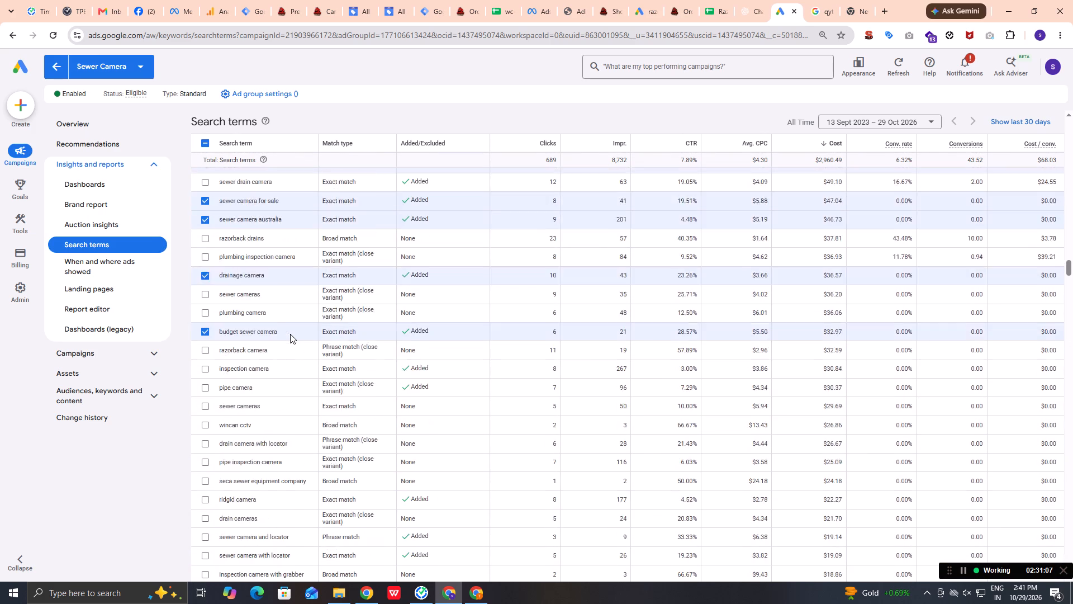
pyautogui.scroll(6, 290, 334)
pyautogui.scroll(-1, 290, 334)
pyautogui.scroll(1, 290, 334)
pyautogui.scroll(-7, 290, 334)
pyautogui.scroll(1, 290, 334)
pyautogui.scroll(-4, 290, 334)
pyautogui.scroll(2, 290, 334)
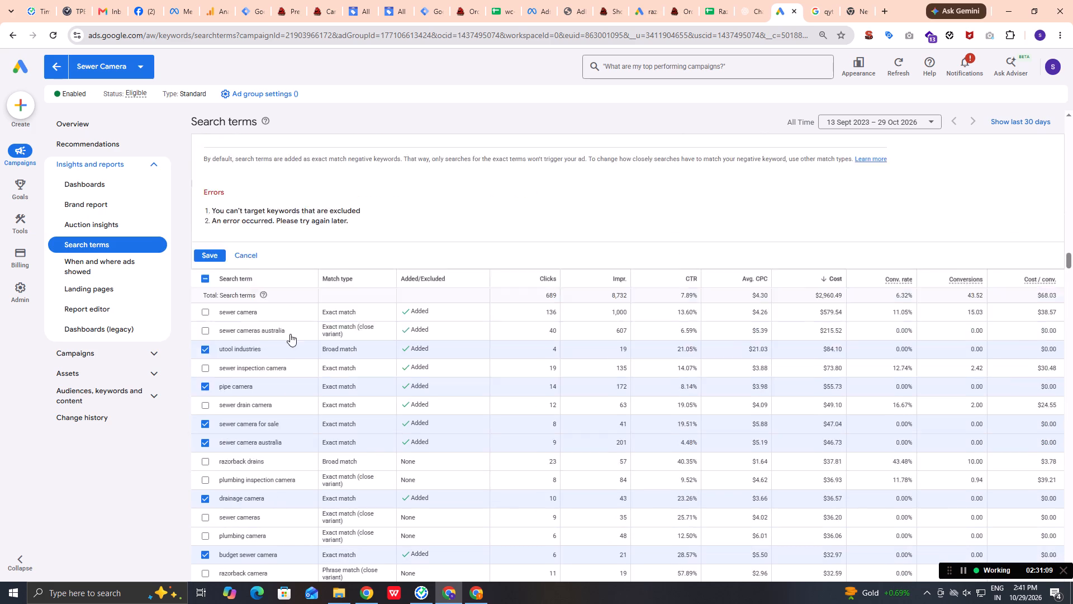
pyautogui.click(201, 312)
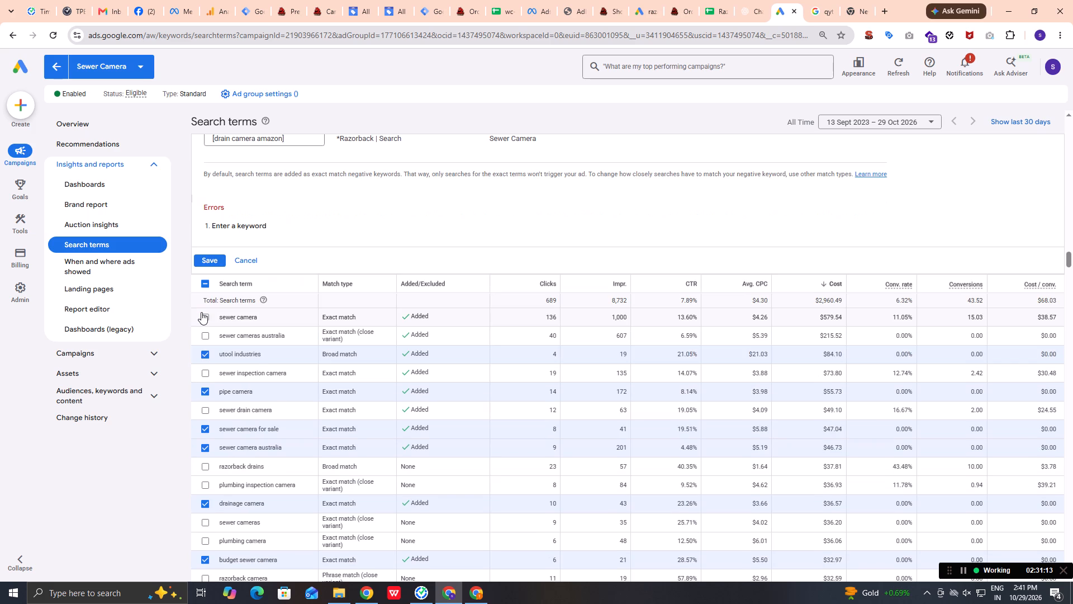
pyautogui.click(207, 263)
# Examine the cost-sorted search terms table to check which terms are selected and which are already added or excluded.
pyautogui.scroll(5, 207, 263)
pyautogui.scroll(-4, 207, 263)
pyautogui.scroll(1, 207, 263)
pyautogui.scroll(-13, 207, 263)
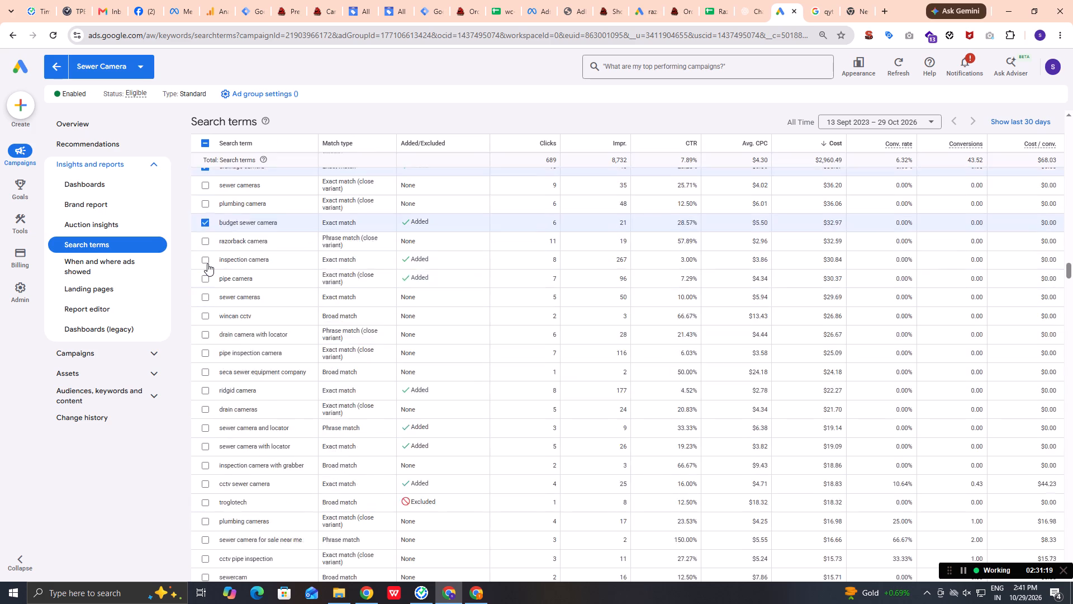
pyautogui.scroll(-10, 207, 263)
pyautogui.scroll(1, 207, 263)
pyautogui.scroll(-5, 207, 263)
pyautogui.scroll(2, 207, 263)
pyautogui.scroll(-10, 207, 263)
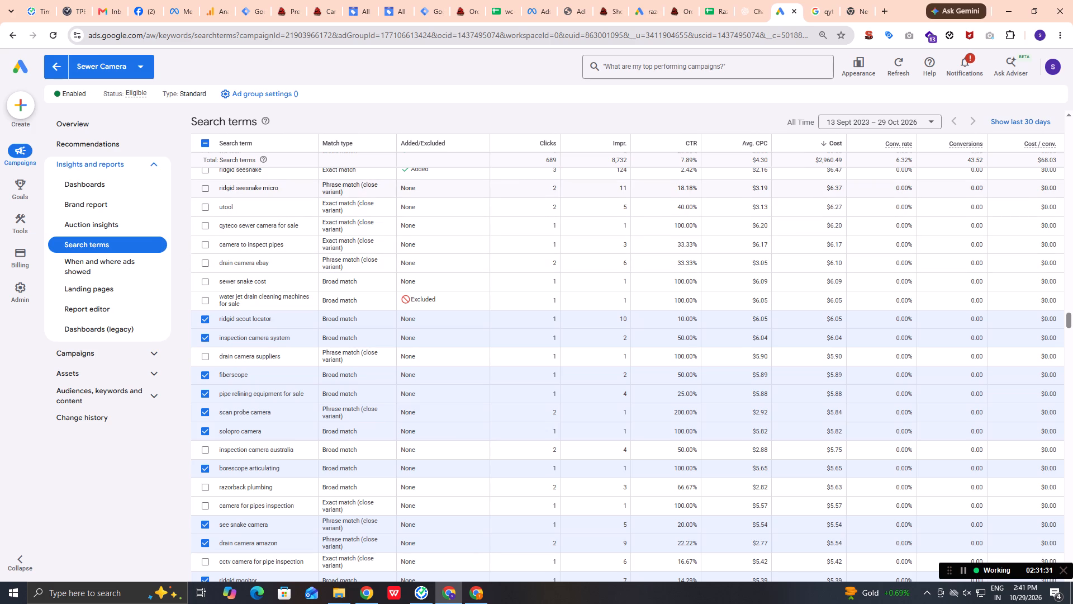
# Undo the clearing of the negative keyword entries [utool industries], [pipe camera], [sewer camera australia] and [drainage camera].
pyautogui.scroll(1, 232, 189)
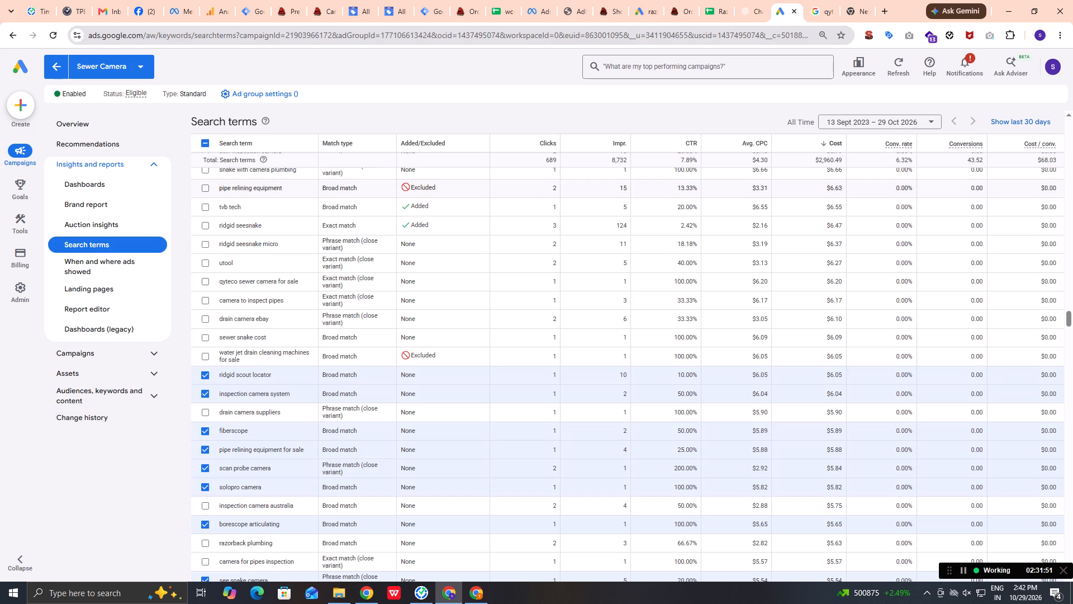
pyautogui.scroll(5, 233, 188)
pyautogui.scroll(-1, 233, 188)
pyautogui.scroll(20, 233, 188)
pyautogui.scroll(-1, 233, 188)
pyautogui.scroll(20, 233, 188)
pyautogui.scroll(12, 233, 188)
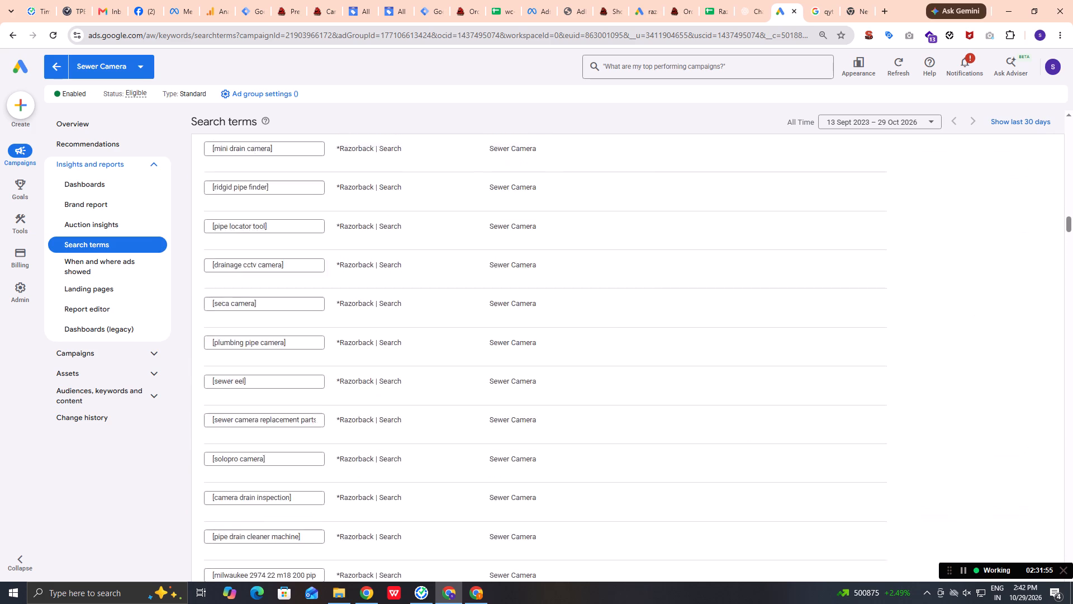
pyautogui.scroll(17, 236, 190)
pyautogui.scroll(14, 236, 190)
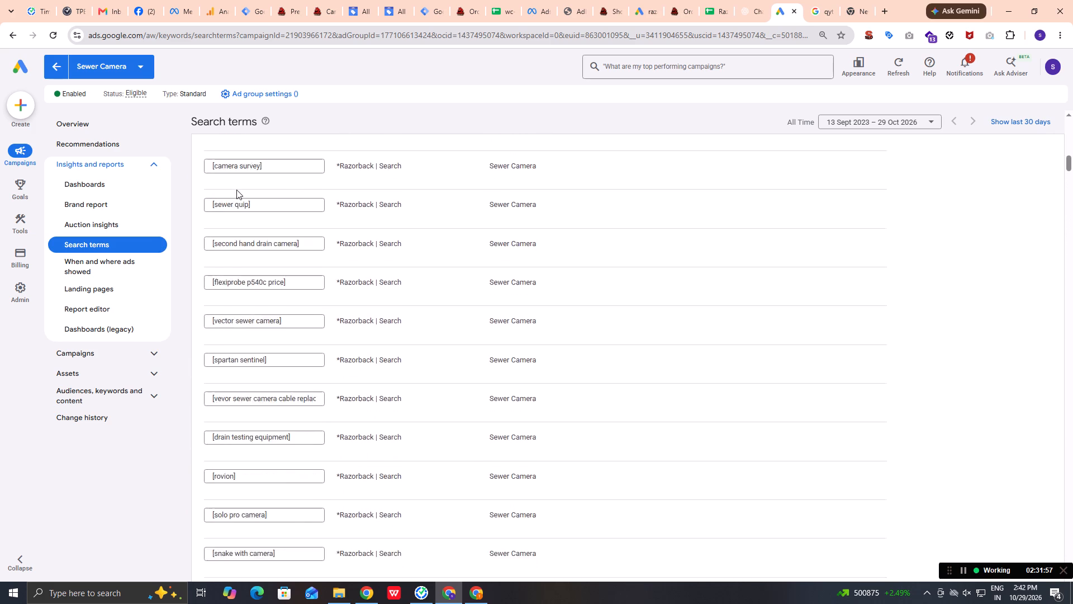
pyautogui.scroll(9, 236, 190)
pyautogui.scroll(12, 239, 191)
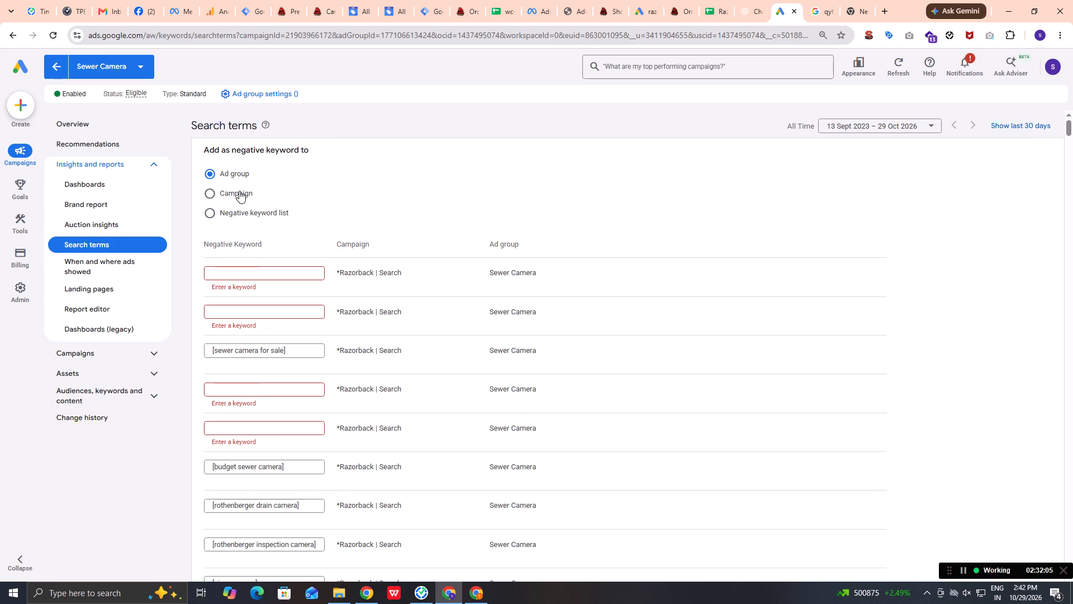
pyautogui.hotkey('ctrl', 'z')
pyautogui.hotkey('ctrl', 'z')
pyautogui.hotkey('ctrl', 'z')
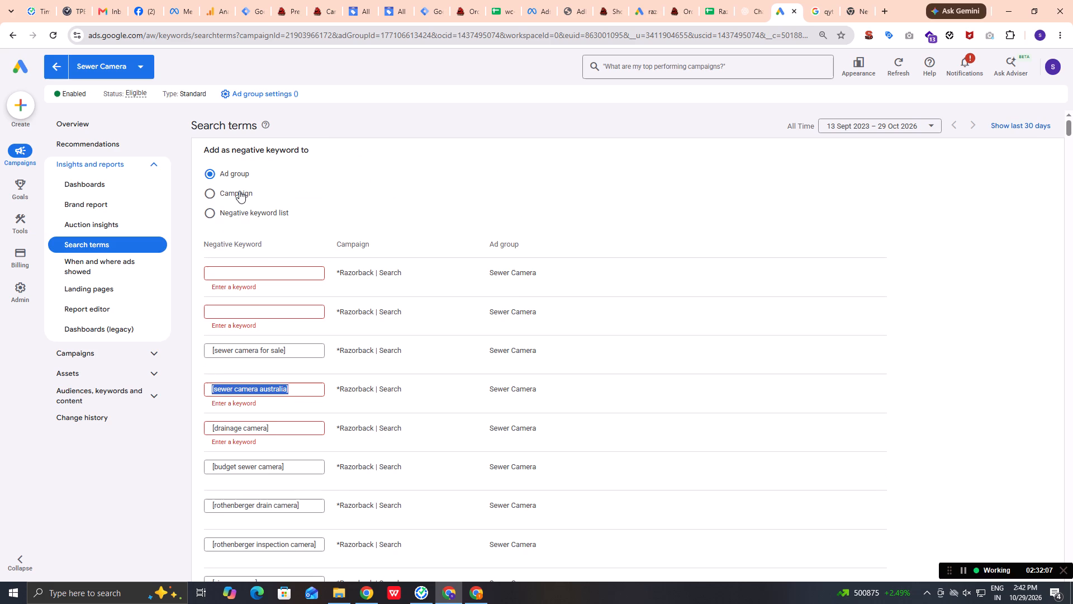
pyautogui.hotkey('ctrl', 'z')
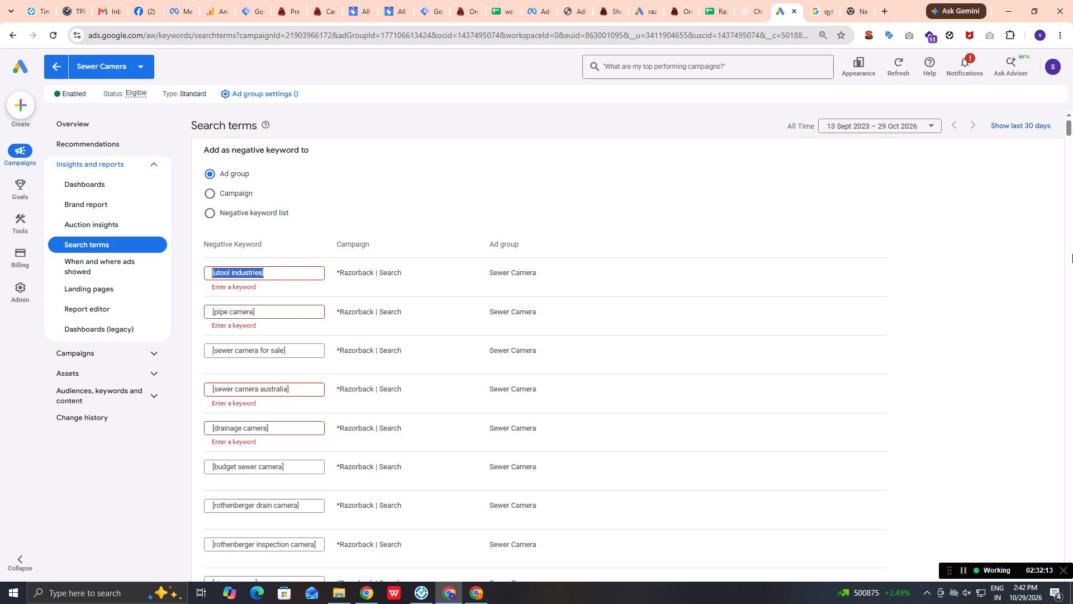
# Look through the zero-click search terms lower in the table and check their added or excluded status.
pyautogui.moveTo(1066, 129); pyautogui.dragTo(1065, 483)
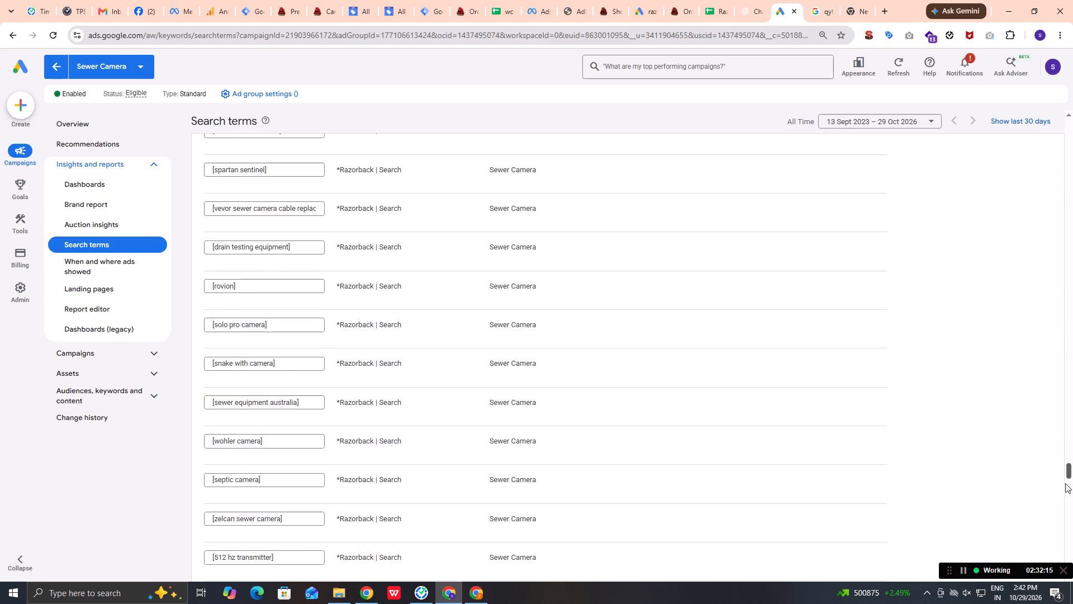
pyautogui.moveTo(1065, 483); pyautogui.dragTo(1072, 542)
pyautogui.scroll(6, 251, 403)
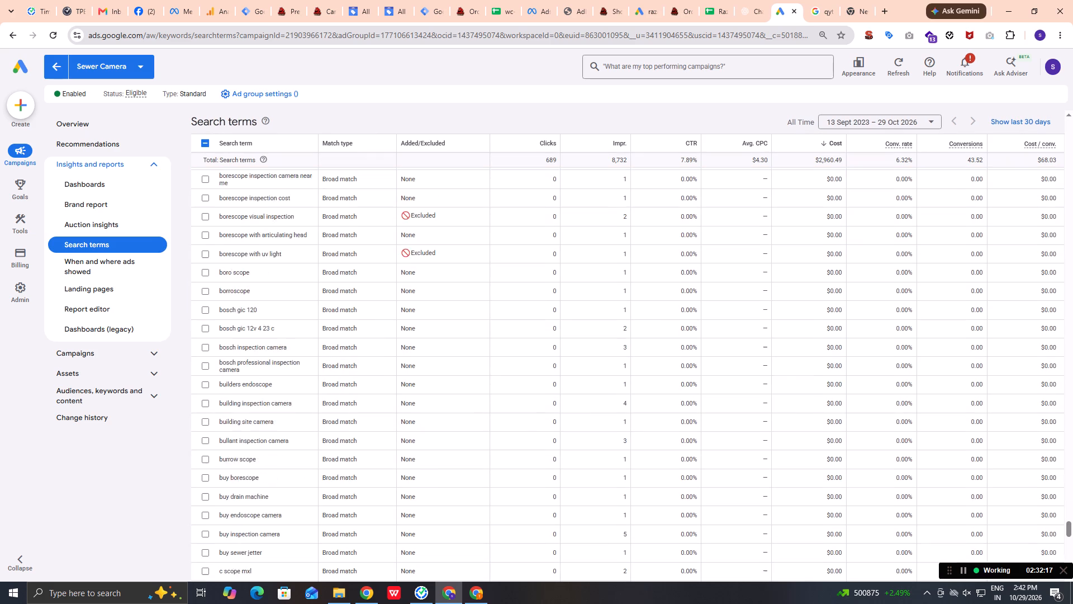
pyautogui.scroll(13, 251, 402)
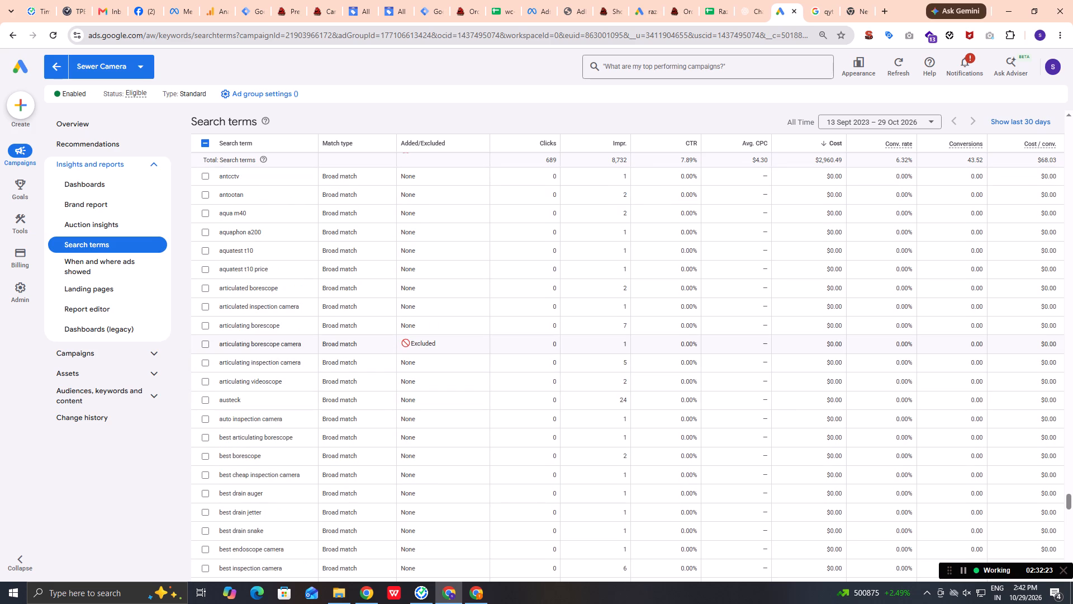
pyautogui.scroll(4, 275, 343)
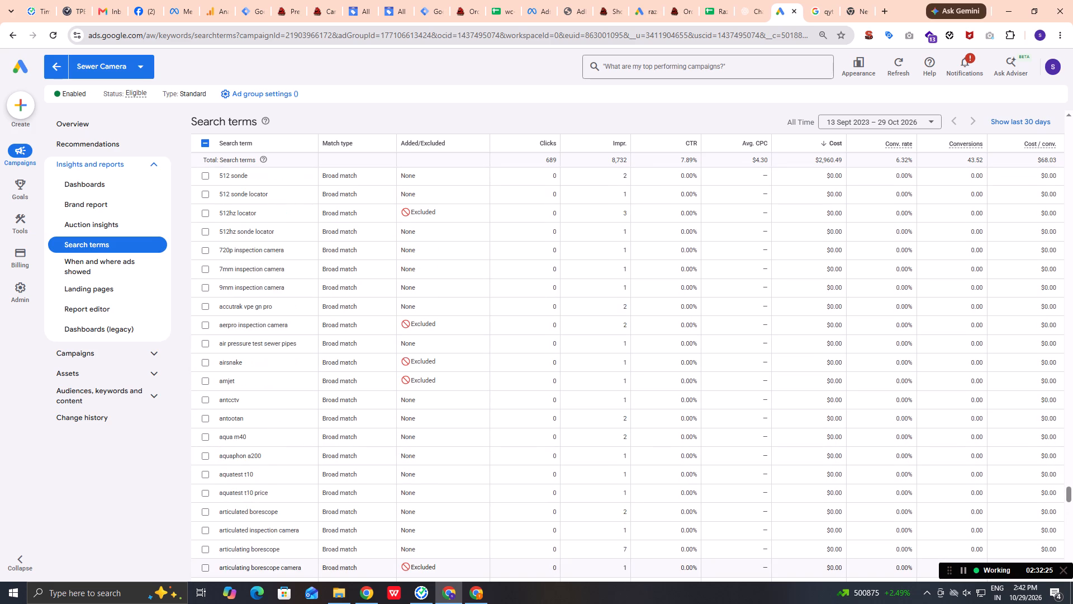
pyautogui.scroll(5, 275, 343)
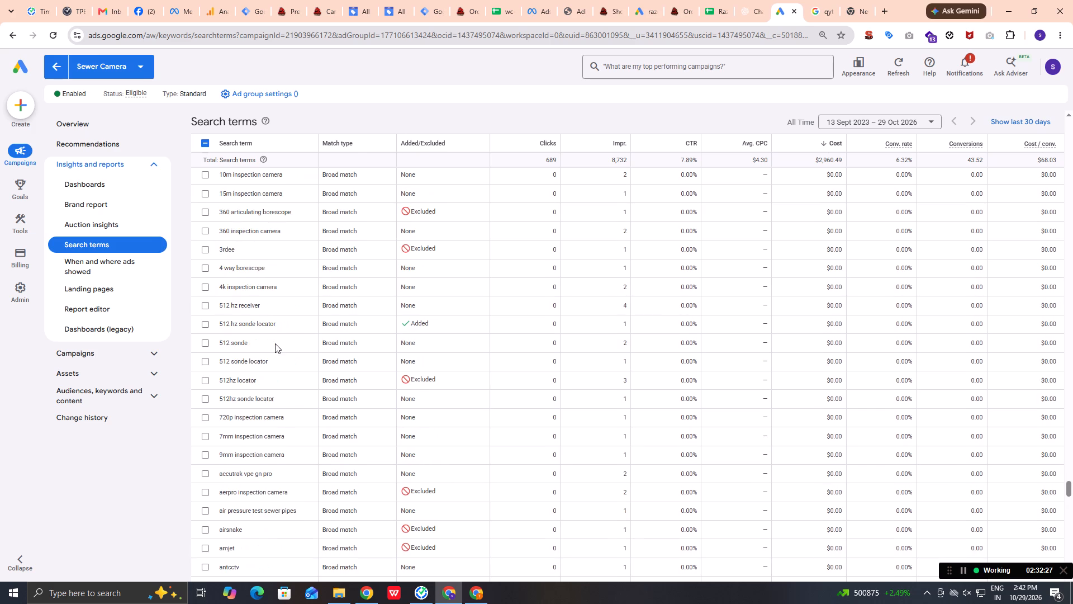
pyautogui.scroll(6, 275, 343)
pyautogui.scroll(-2, 275, 343)
pyautogui.scroll(9, 275, 343)
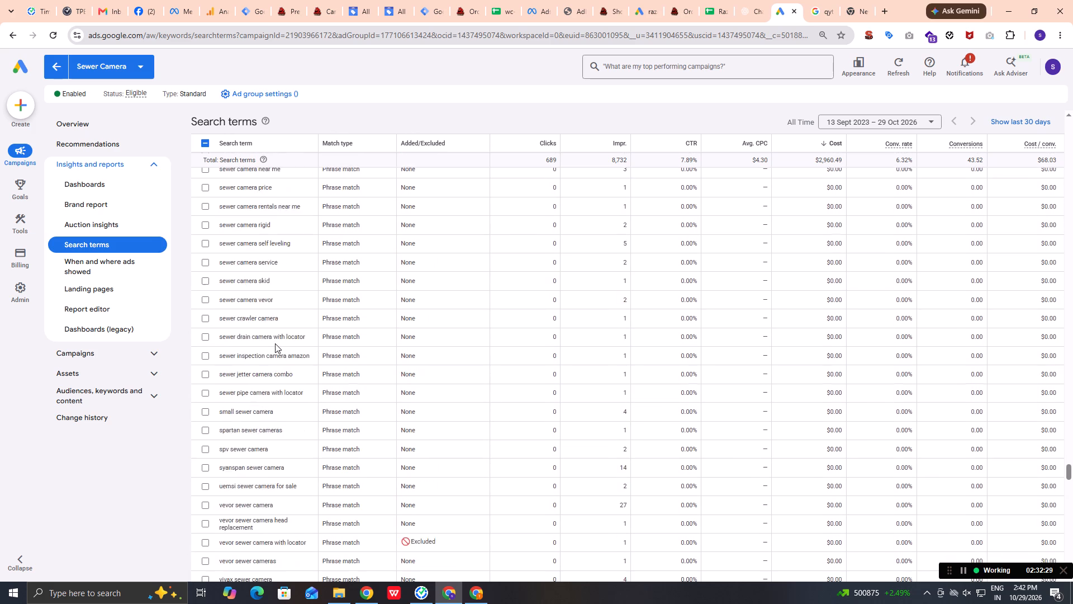
pyautogui.scroll(7, 275, 343)
pyautogui.scroll(14, 275, 343)
pyautogui.scroll(-1, 275, 343)
pyautogui.scroll(10, 275, 343)
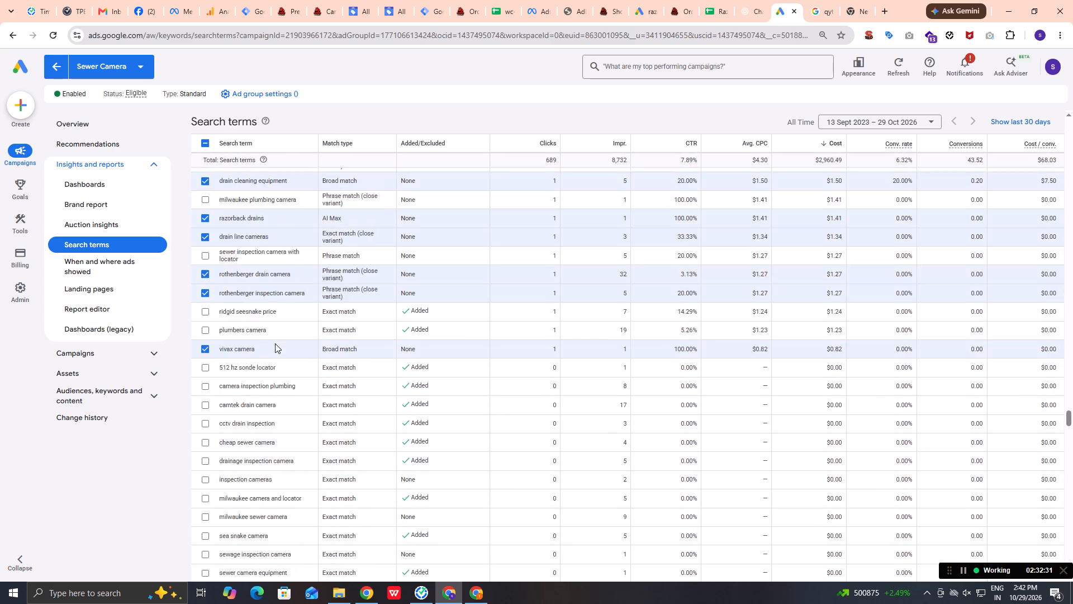
# Review the selected low-cost, single-click search terms, checking their match type, added or excluded status and conversions.
pyautogui.scroll(2, 275, 343)
pyautogui.scroll(-3, 275, 343)
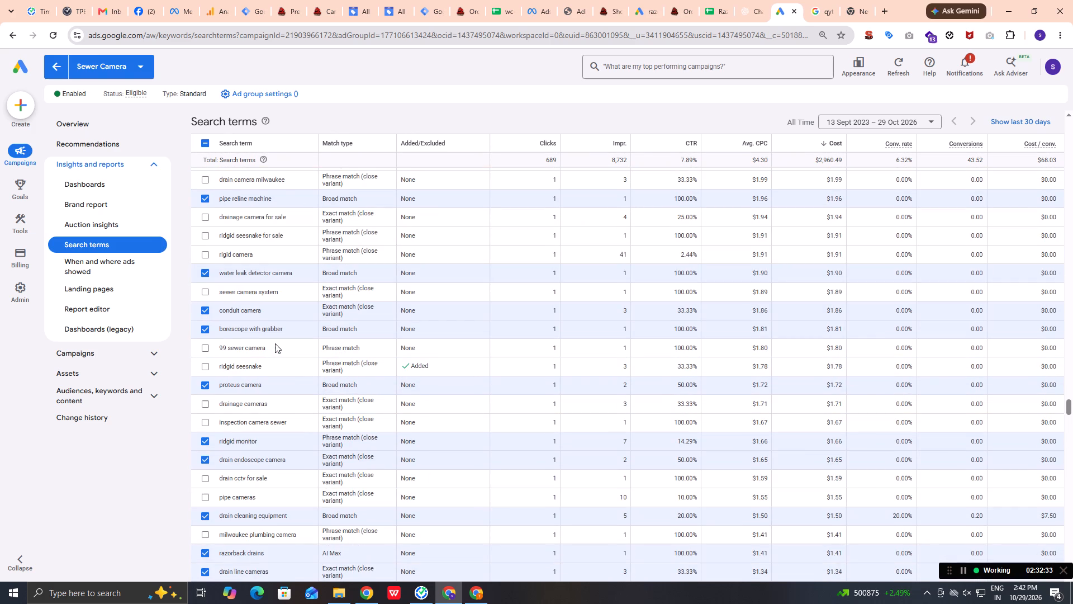
pyautogui.scroll(-2, 275, 343)
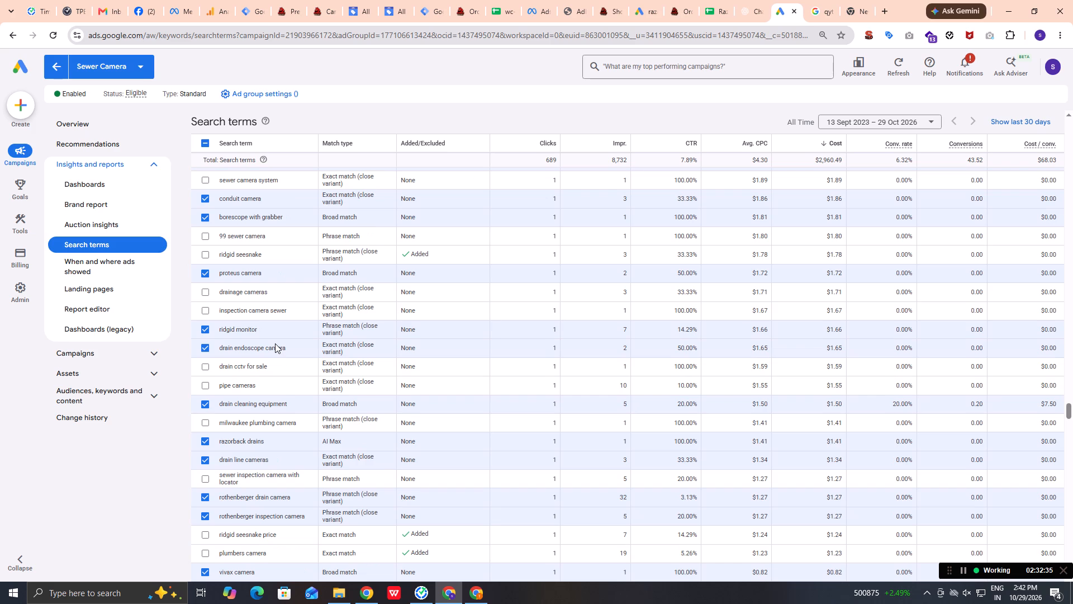
pyautogui.scroll(-2, 275, 343)
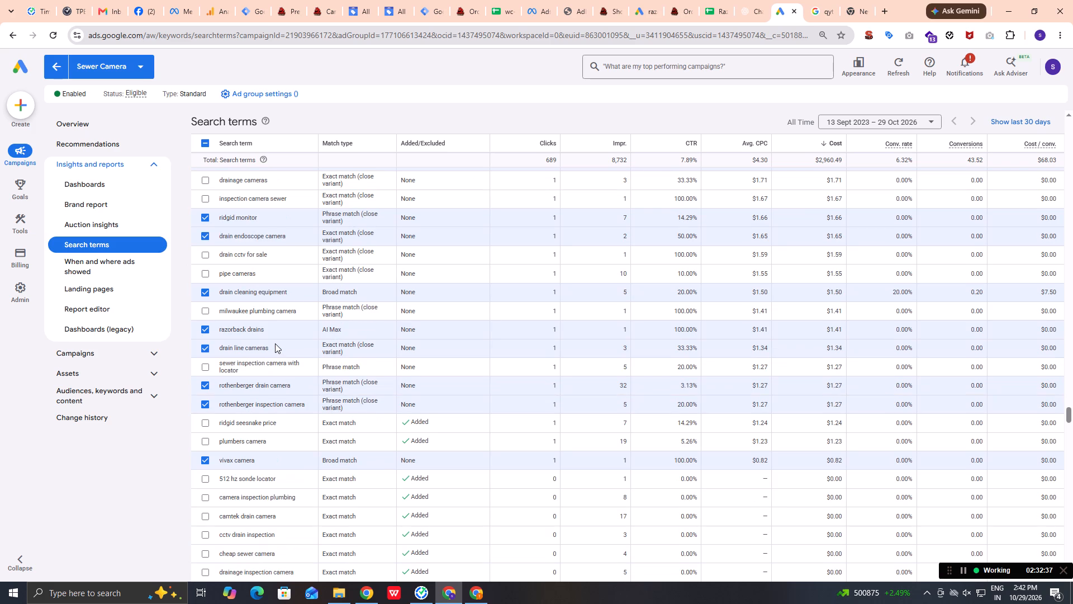
pyautogui.scroll(1, 275, 343)
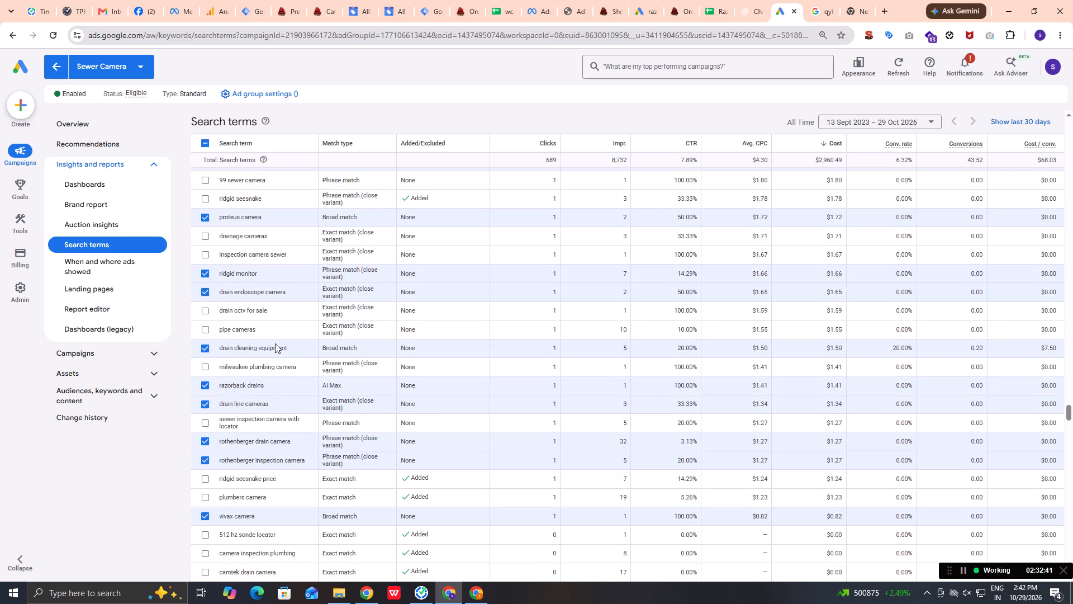
pyautogui.scroll(1, 275, 343)
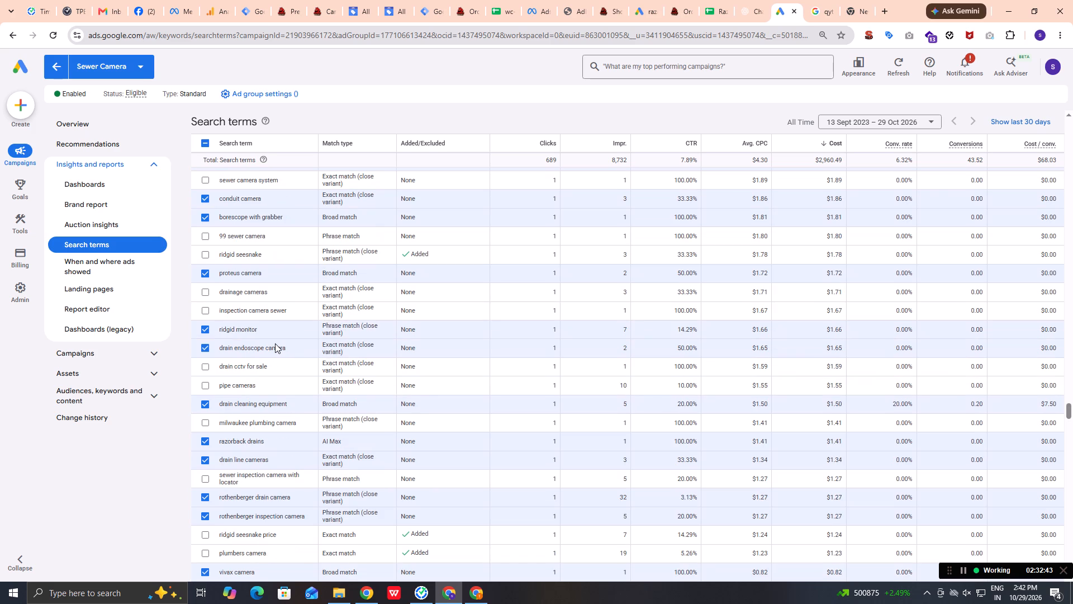
pyautogui.scroll(1, 275, 343)
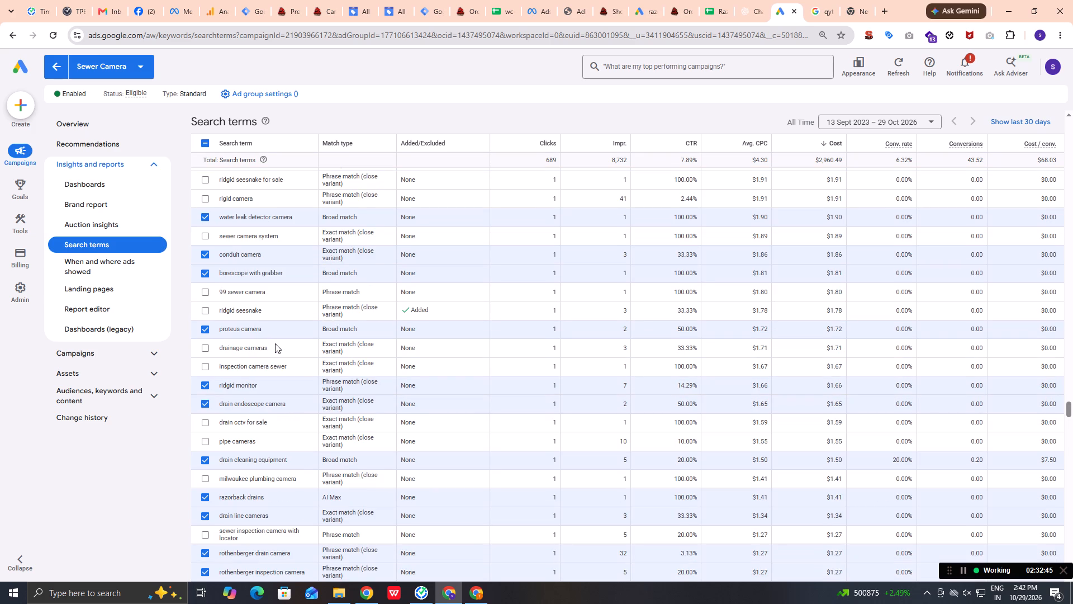
pyautogui.scroll(1, 275, 343)
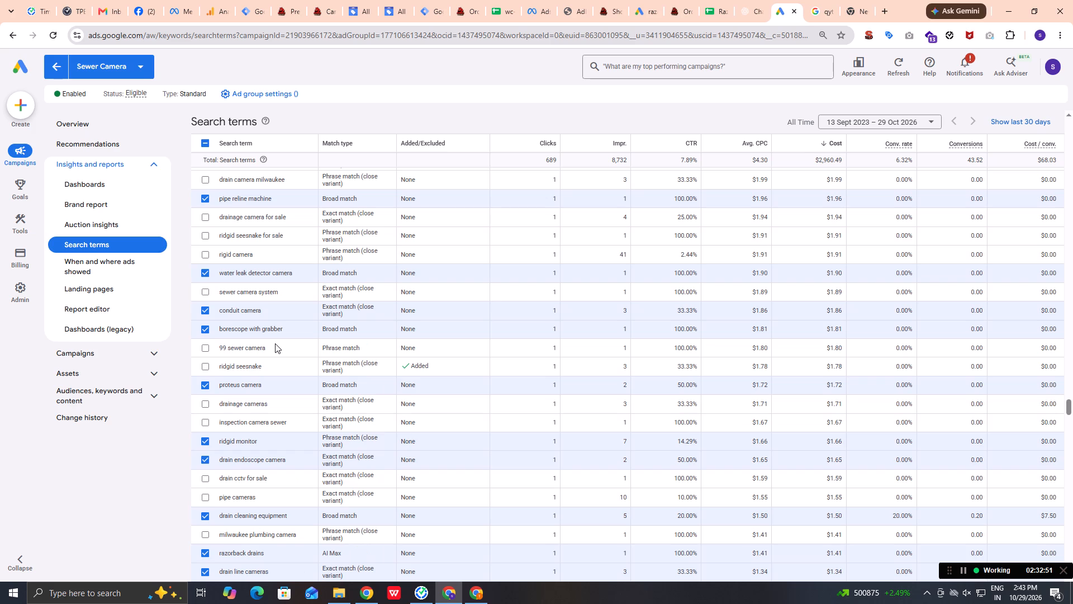
pyautogui.scroll(1, 275, 343)
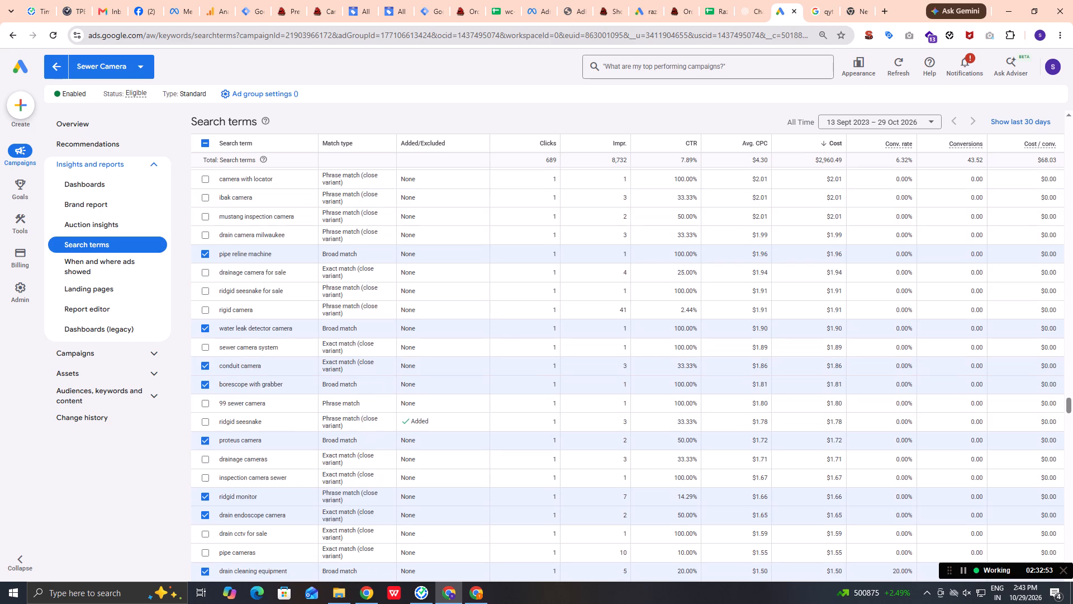
pyautogui.scroll(3, 275, 343)
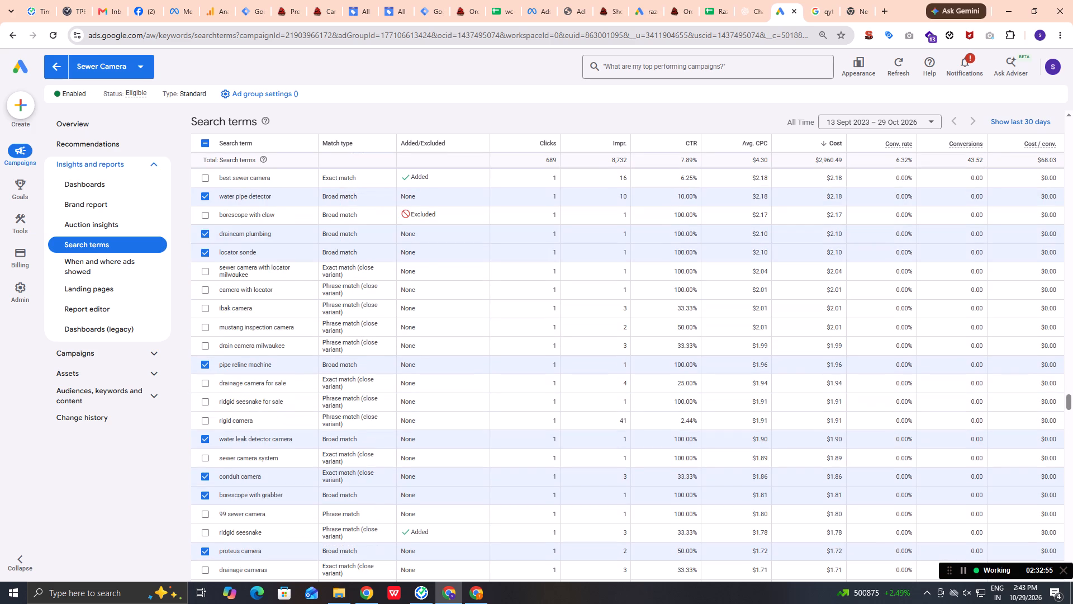
pyautogui.scroll(1, 275, 343)
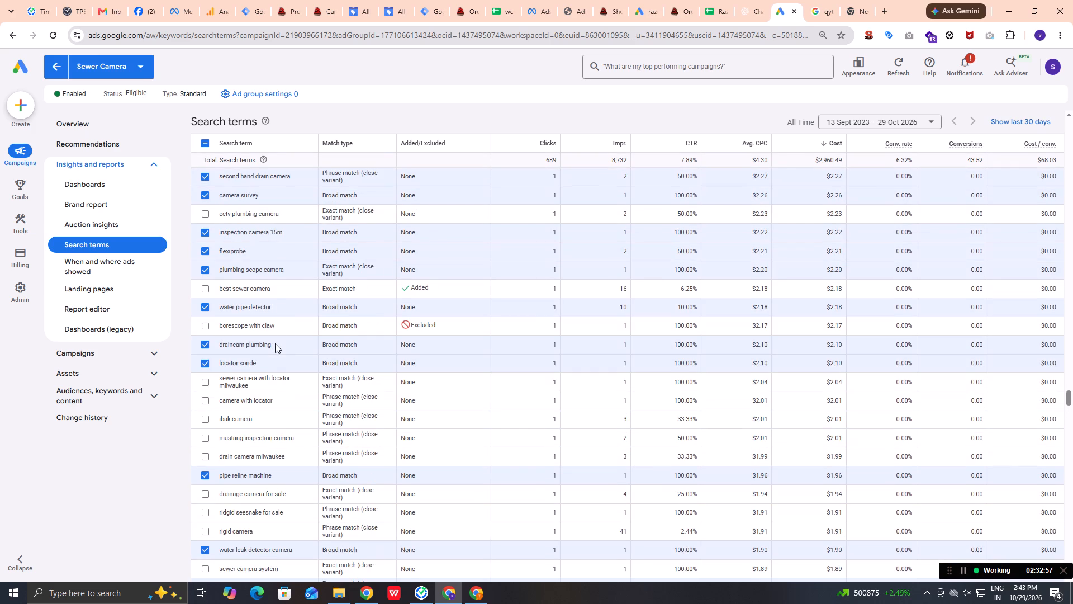
pyautogui.scroll(4, 275, 343)
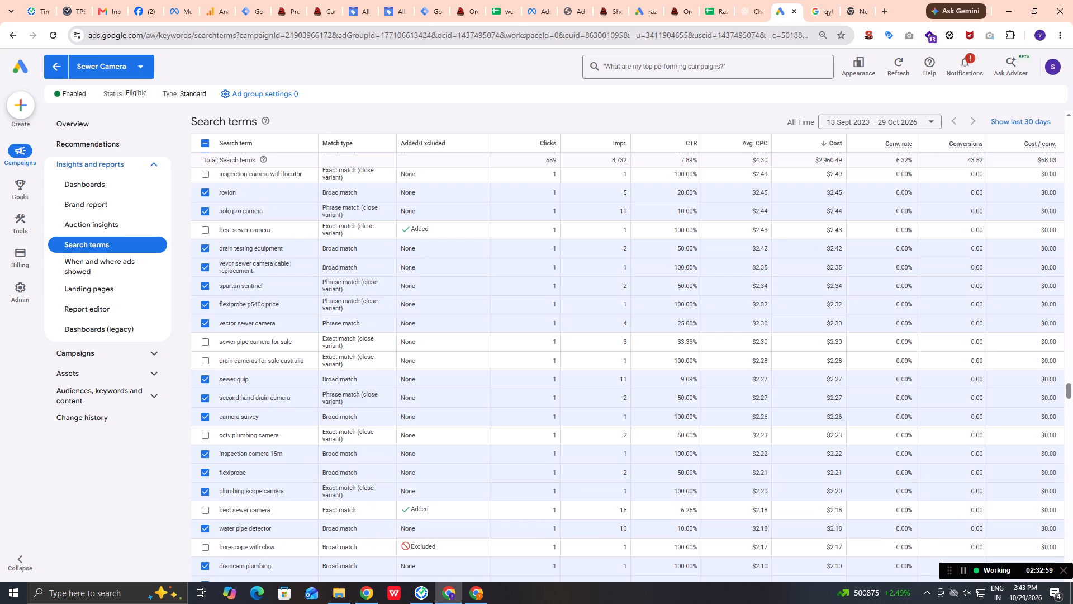
pyautogui.scroll(2, 275, 343)
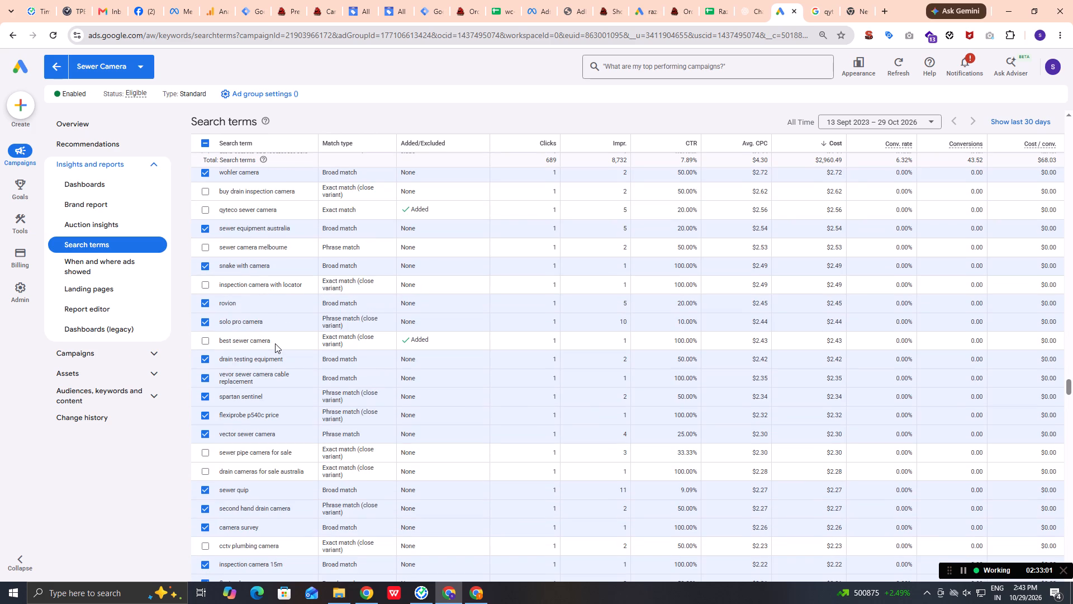
pyautogui.scroll(2, 275, 343)
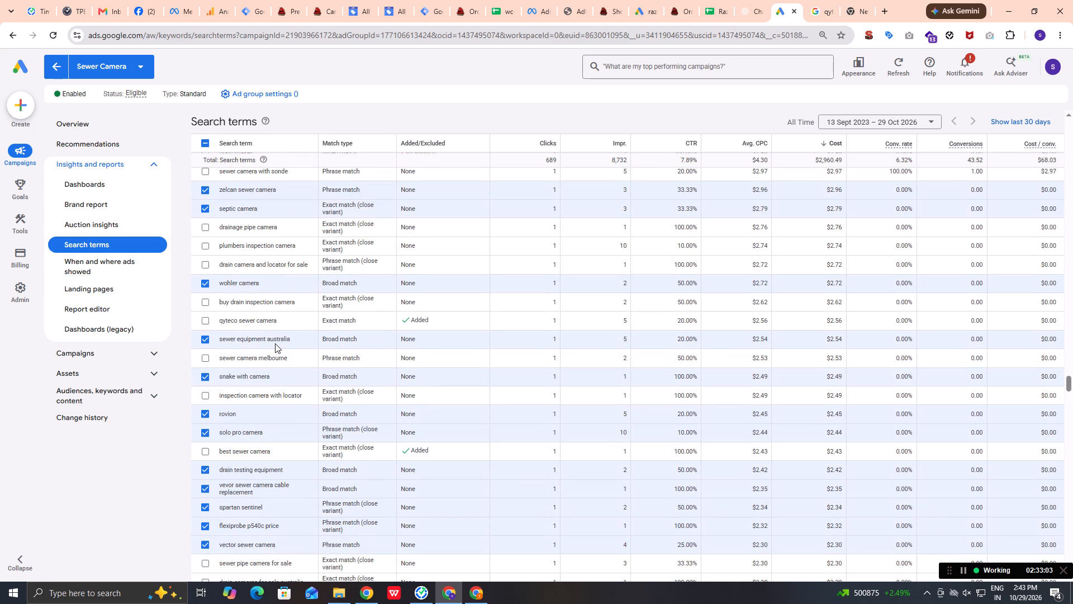
pyautogui.scroll(5, 275, 343)
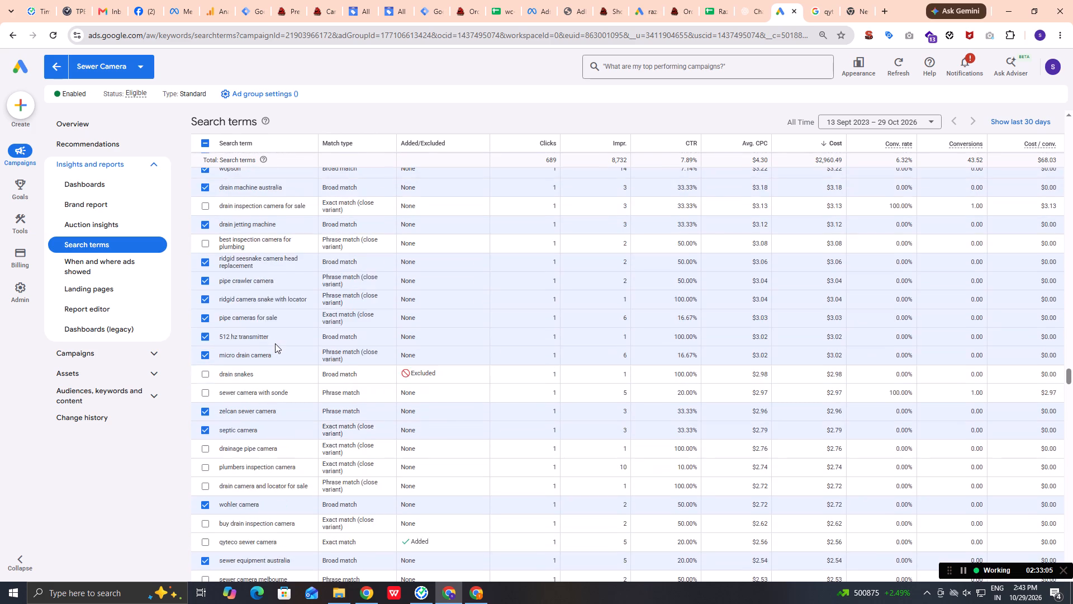
pyautogui.scroll(3, 275, 343)
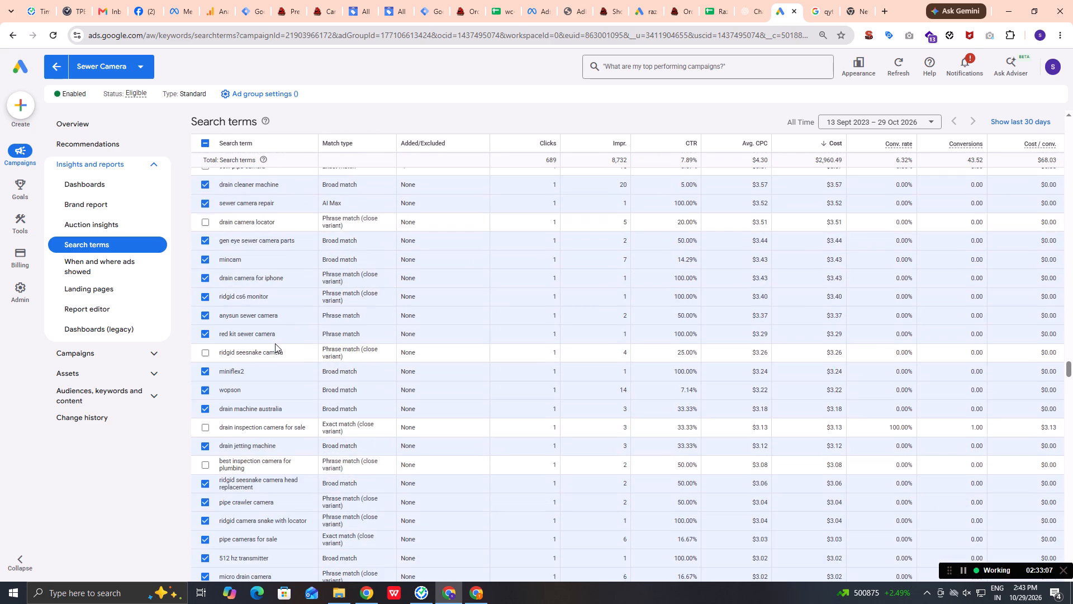
pyautogui.scroll(2, 275, 343)
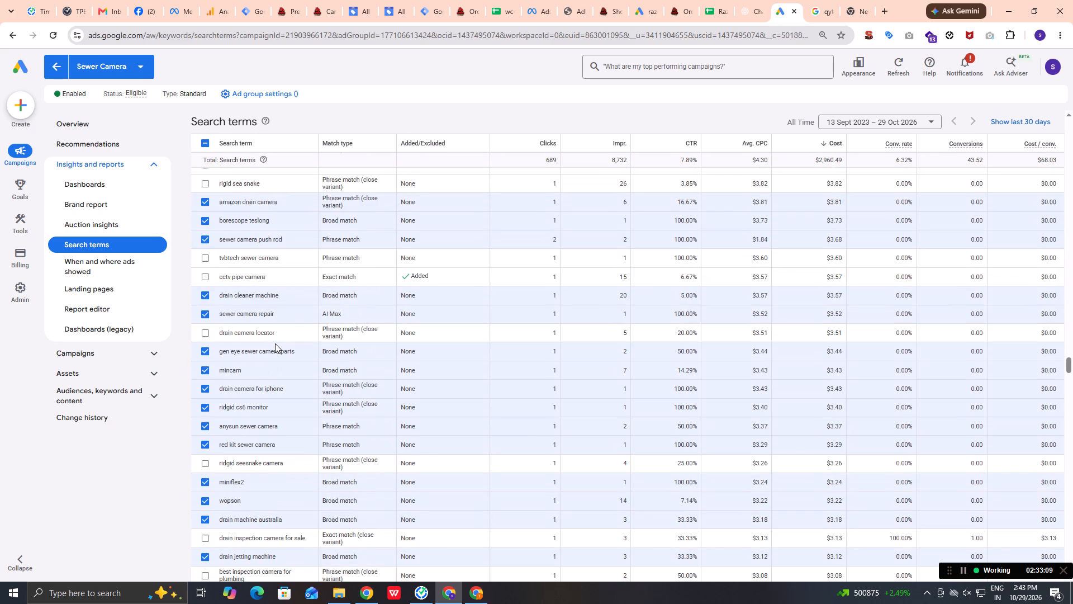
pyautogui.scroll(3, 275, 343)
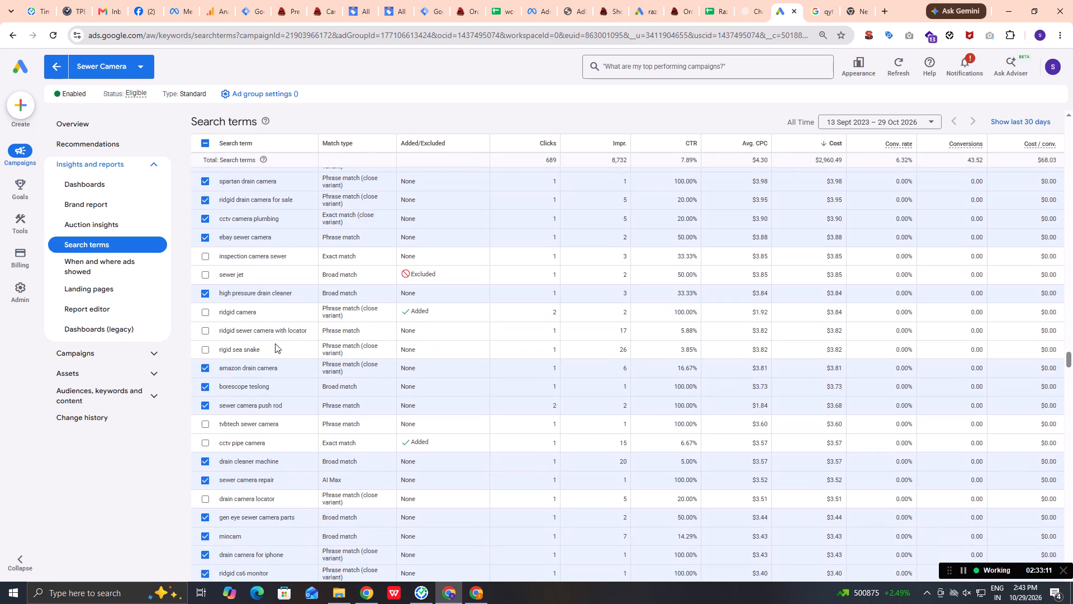
pyautogui.scroll(3, 275, 343)
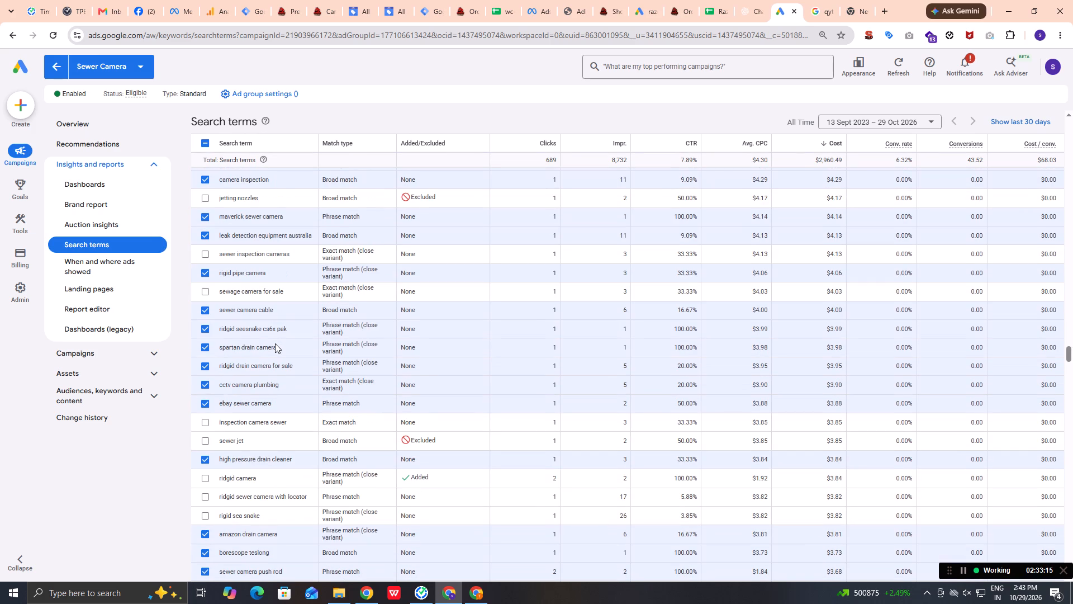
pyautogui.scroll(2, 275, 343)
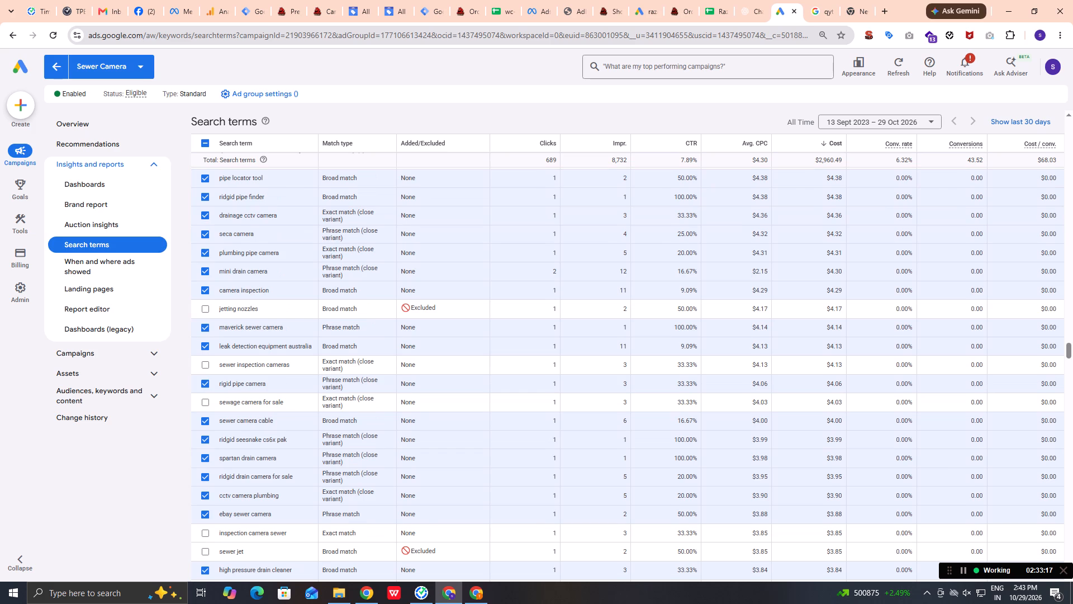
pyautogui.scroll(3, 275, 343)
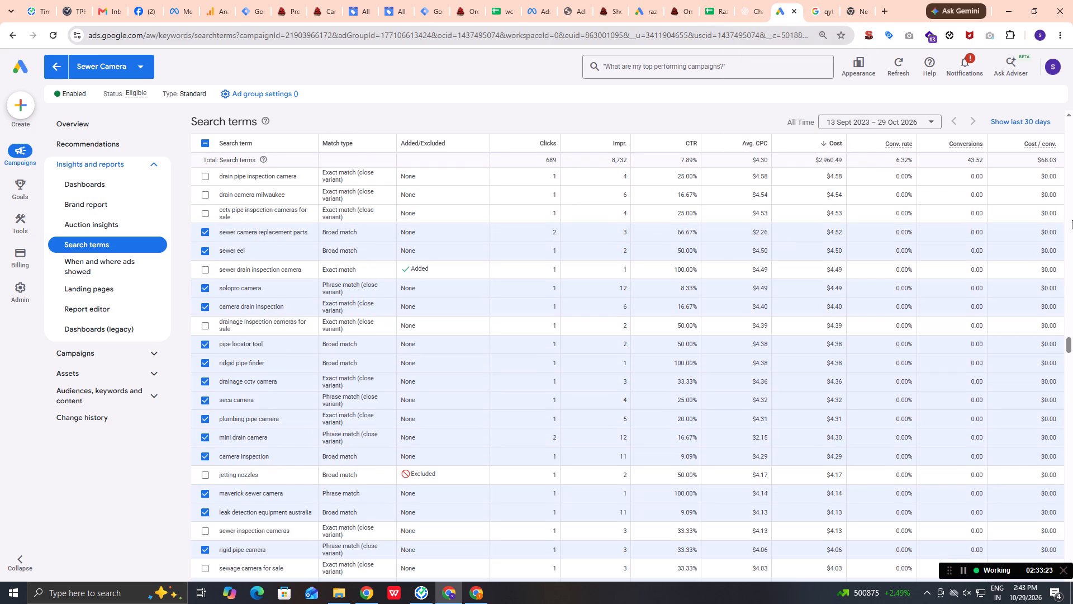
# Deselect the search terms sewer camera australia, utool industries, pipe camera, sewer camera for sale, drainage camera and budget sewer camera.
pyautogui.moveTo(1071, 347); pyautogui.dragTo(1061, 137)
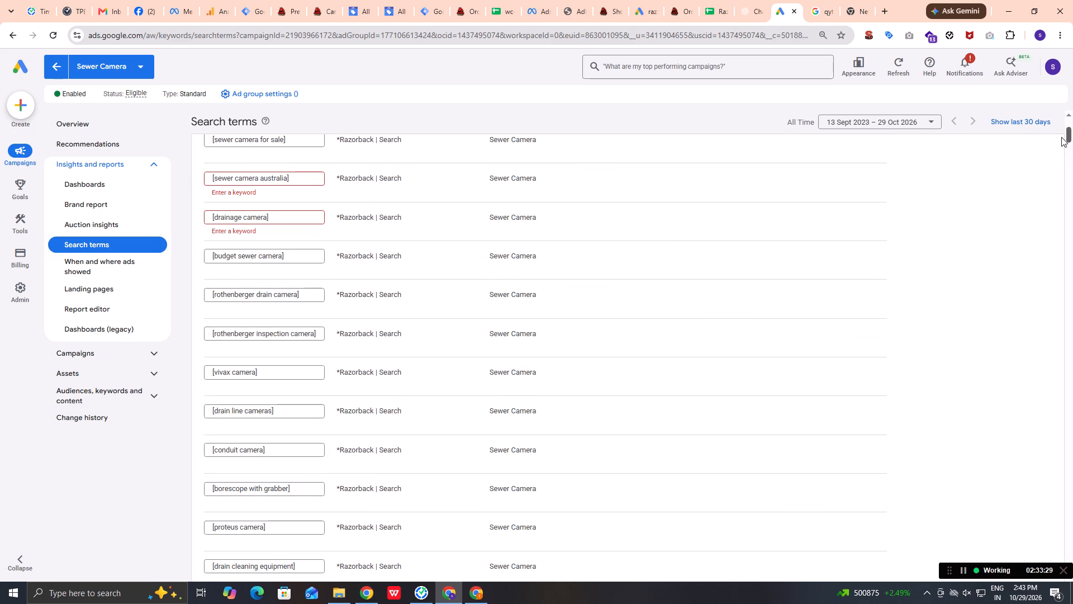
pyautogui.moveTo(1061, 137); pyautogui.dragTo(1062, 128)
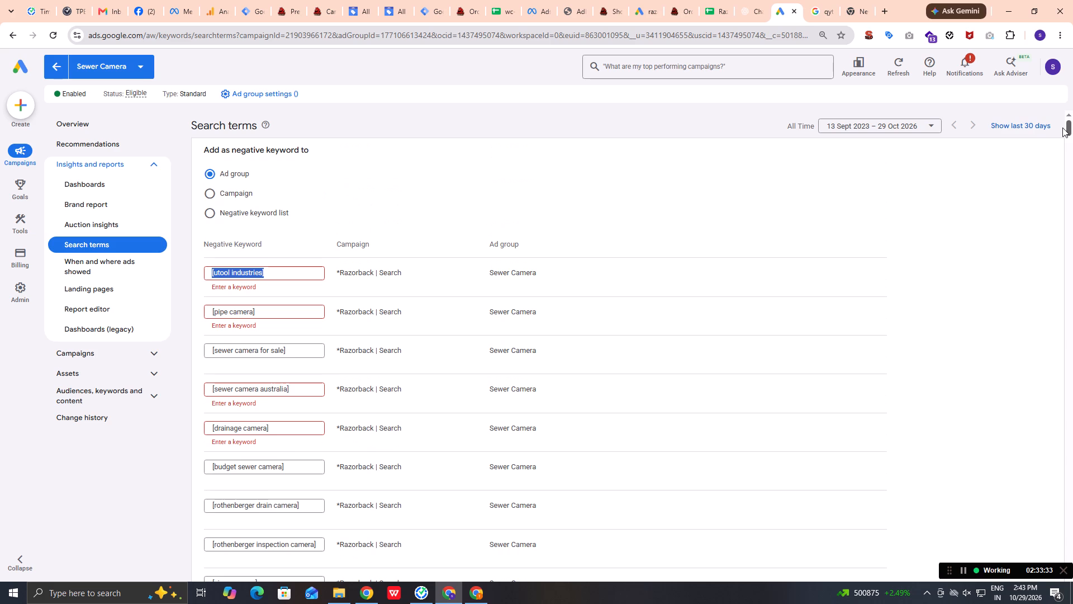
pyautogui.moveTo(1062, 128); pyautogui.dragTo(1063, 131)
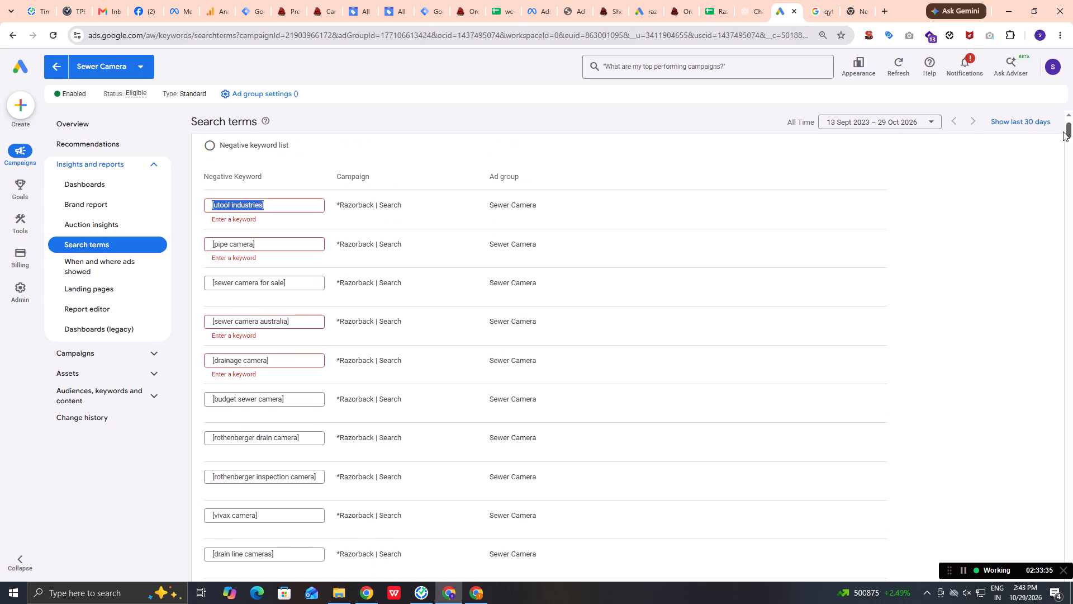
pyautogui.moveTo(1063, 131); pyautogui.dragTo(1063, 139)
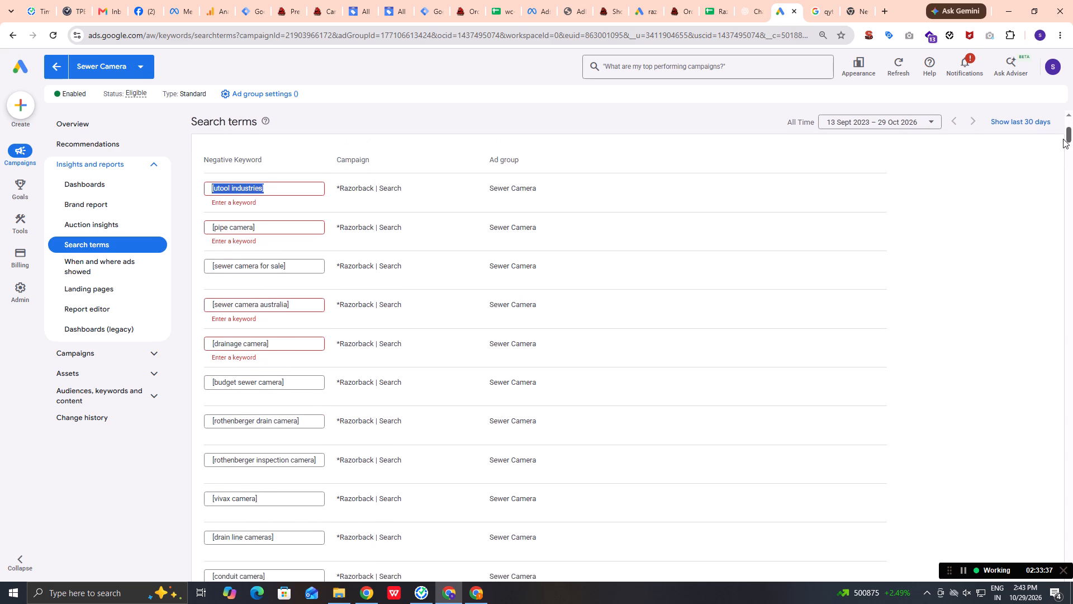
pyautogui.moveTo(1063, 139); pyautogui.dragTo(1071, 314)
pyautogui.scroll(1, 727, 332)
pyautogui.scroll(-1, 720, 332)
pyautogui.scroll(7, 719, 332)
pyautogui.scroll(14, 616, 360)
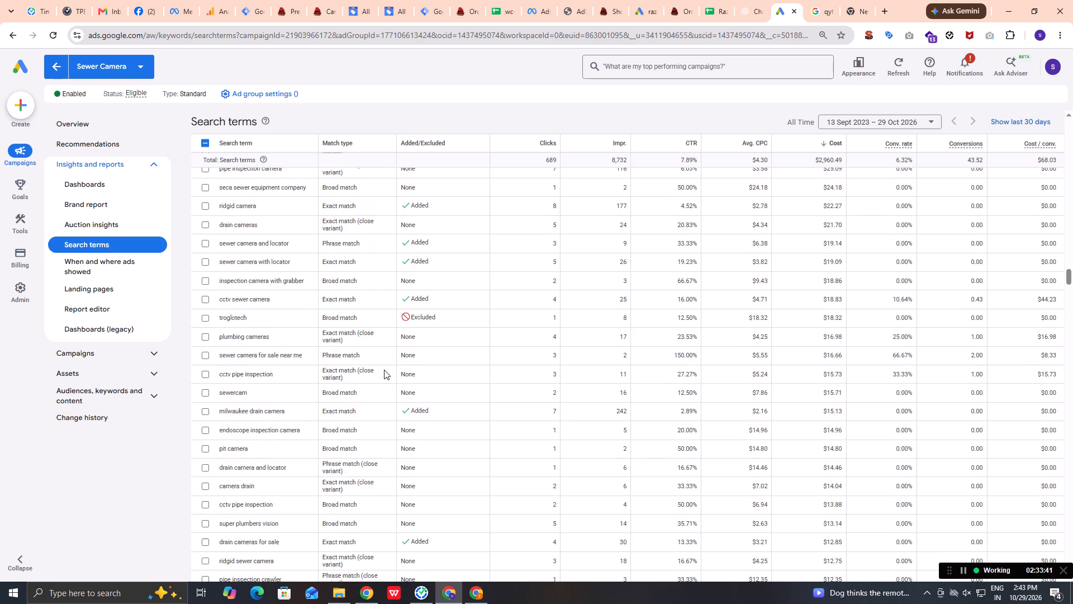
pyautogui.scroll(9, 384, 370)
pyautogui.scroll(-5, 384, 369)
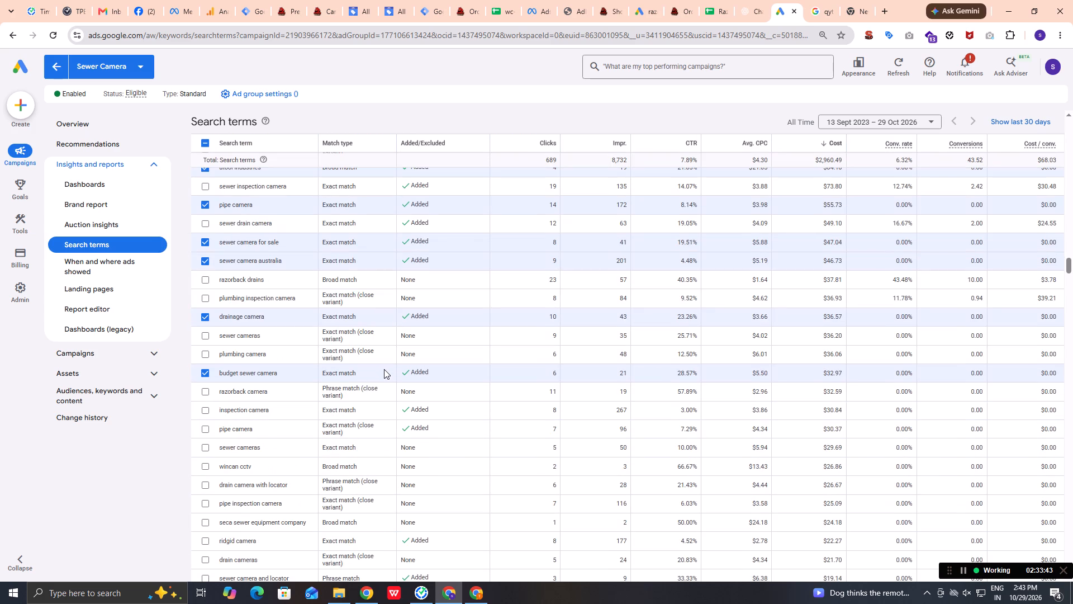
pyautogui.click(205, 263)
pyautogui.scroll(1, 212, 272)
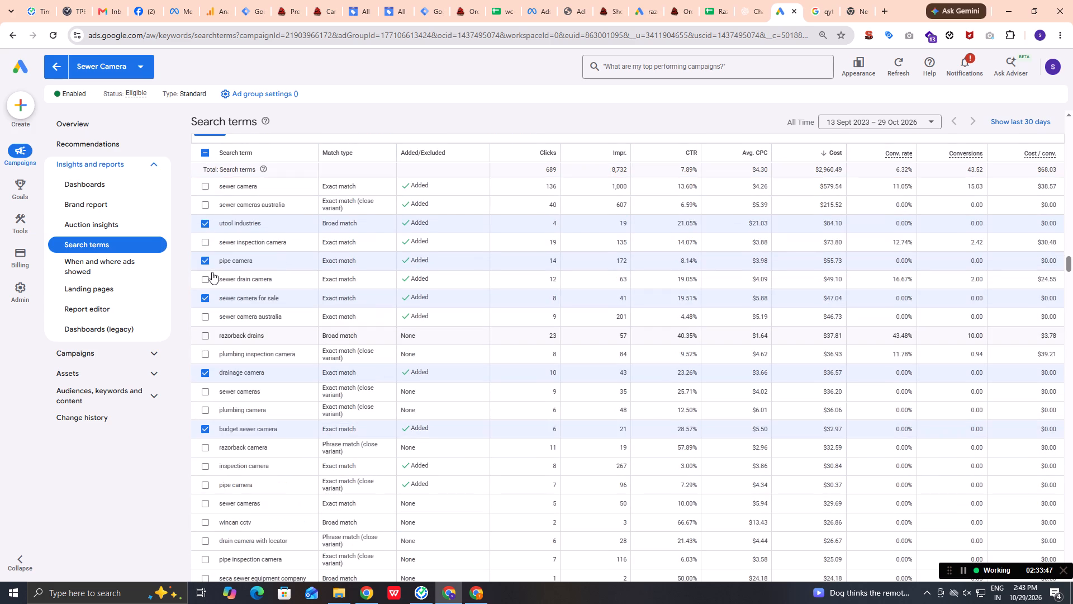
pyautogui.click(206, 225)
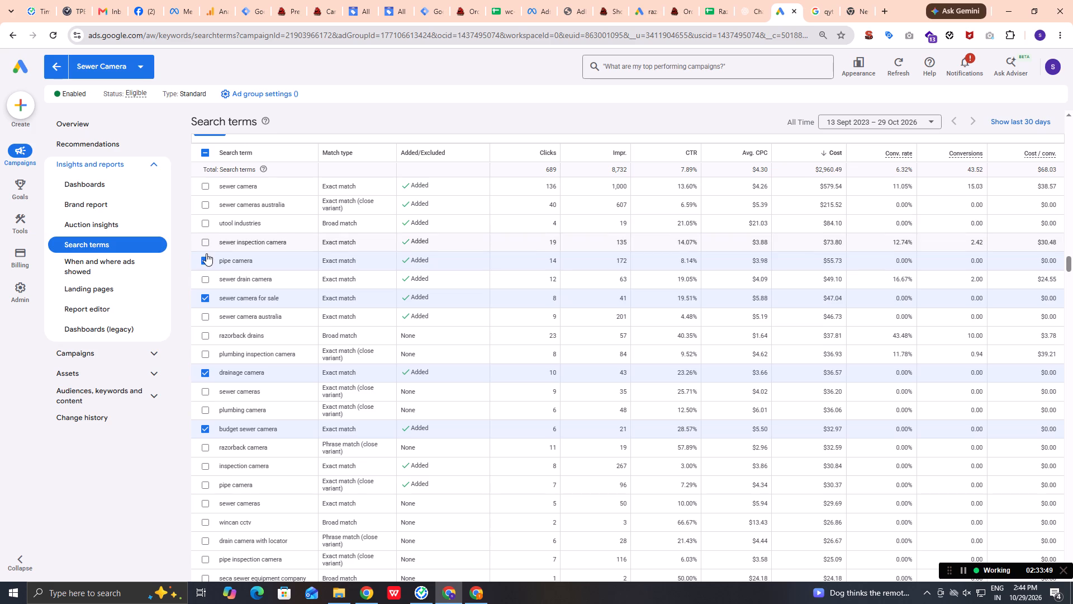
pyautogui.click(206, 262)
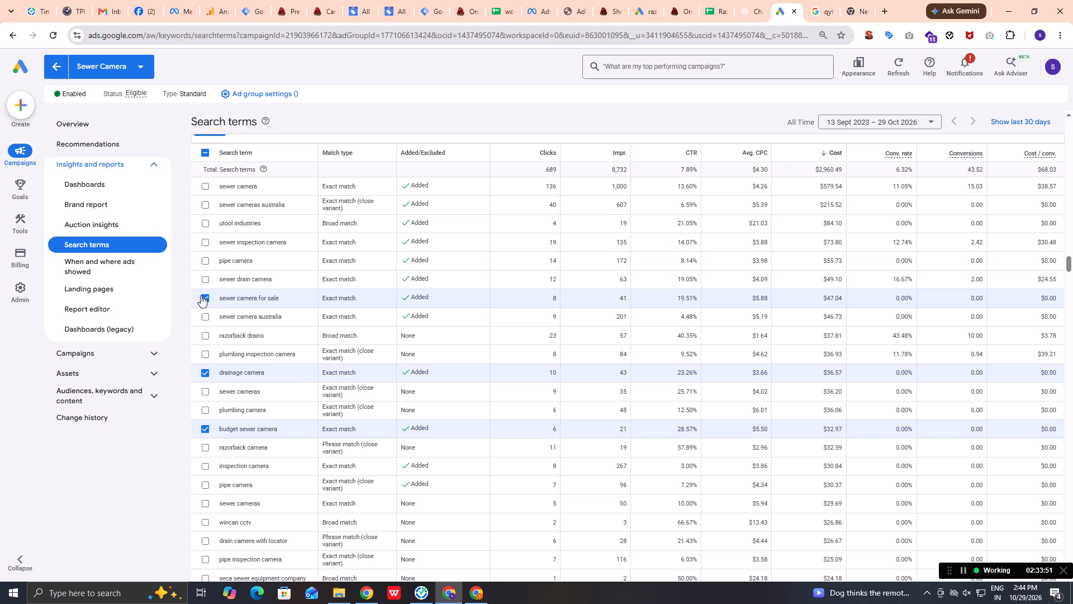
pyautogui.click(205, 295)
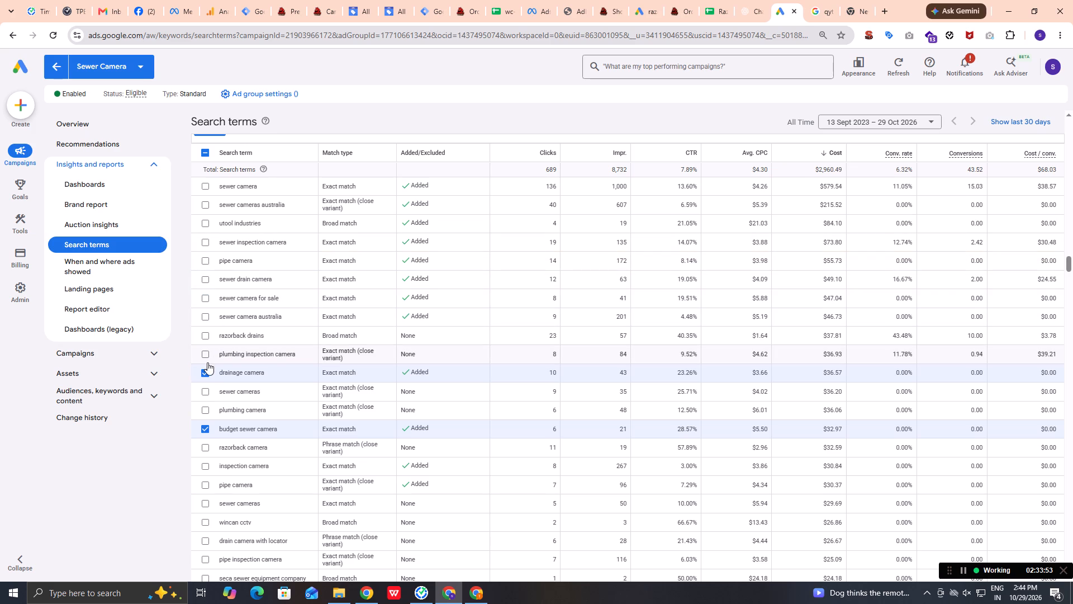
pyautogui.click(203, 372)
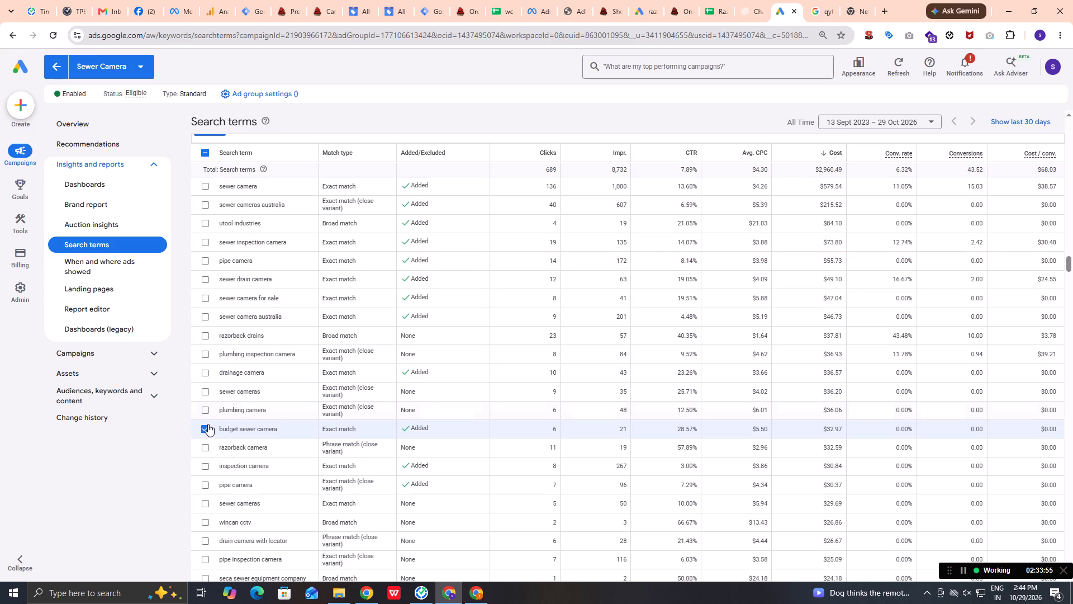
pyautogui.click(206, 426)
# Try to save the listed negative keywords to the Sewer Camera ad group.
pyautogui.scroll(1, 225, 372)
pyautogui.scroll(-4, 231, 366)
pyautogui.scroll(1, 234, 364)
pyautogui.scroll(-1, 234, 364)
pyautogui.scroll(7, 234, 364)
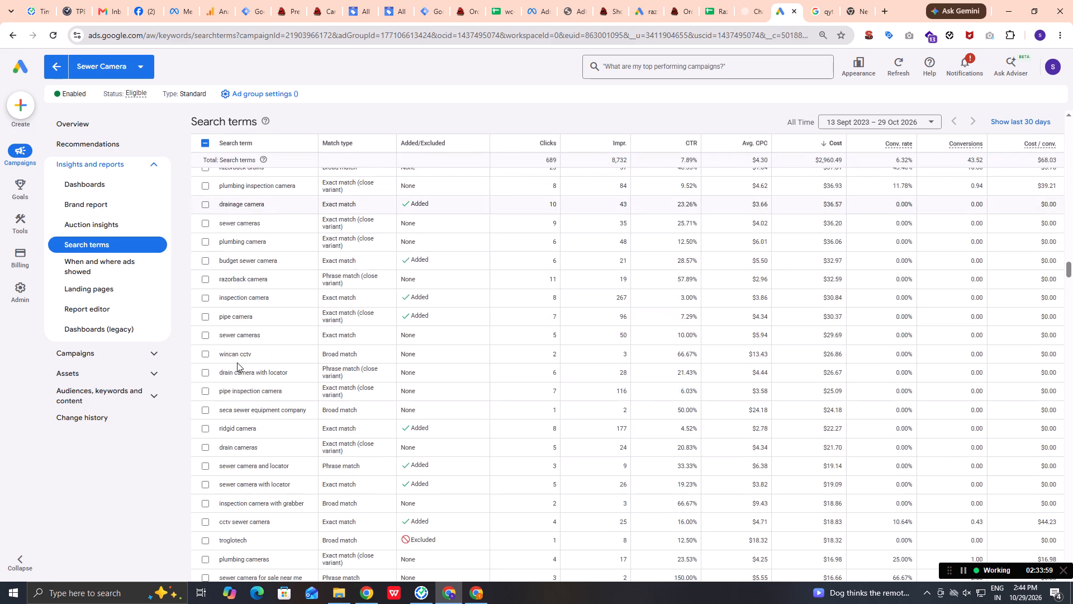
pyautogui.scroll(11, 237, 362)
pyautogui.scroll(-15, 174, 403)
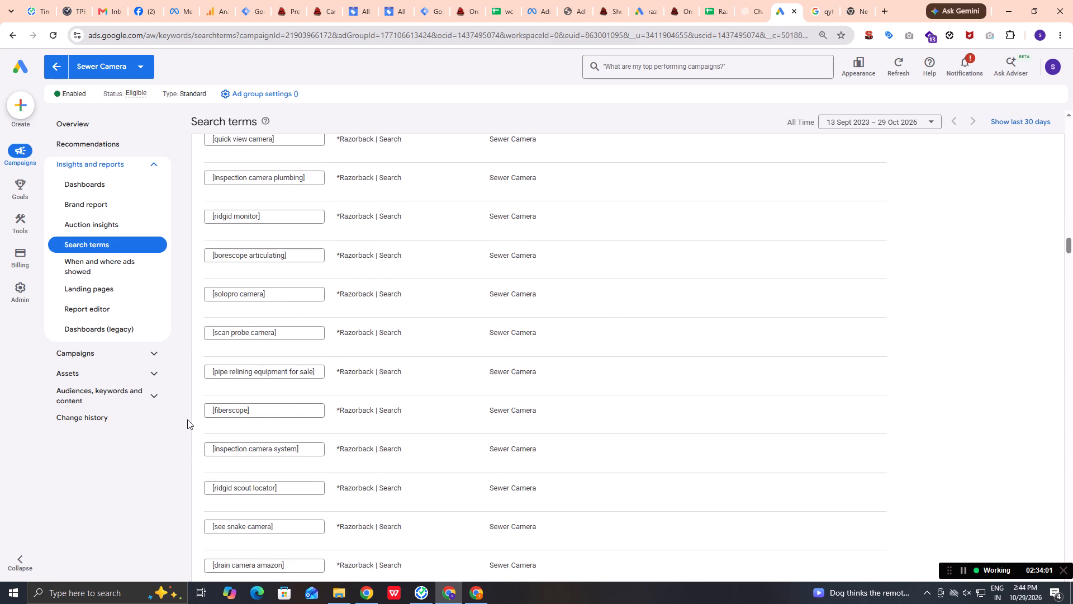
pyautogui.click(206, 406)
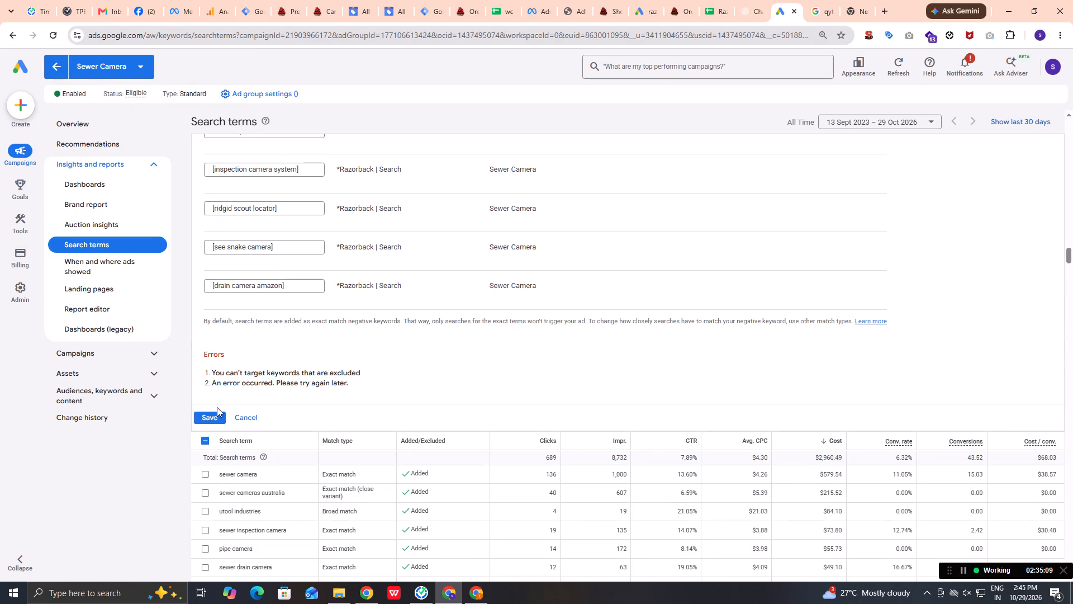
# Look through the negative keyword entries to find which ones are flagged with errors.
pyautogui.scroll(8, 218, 411)
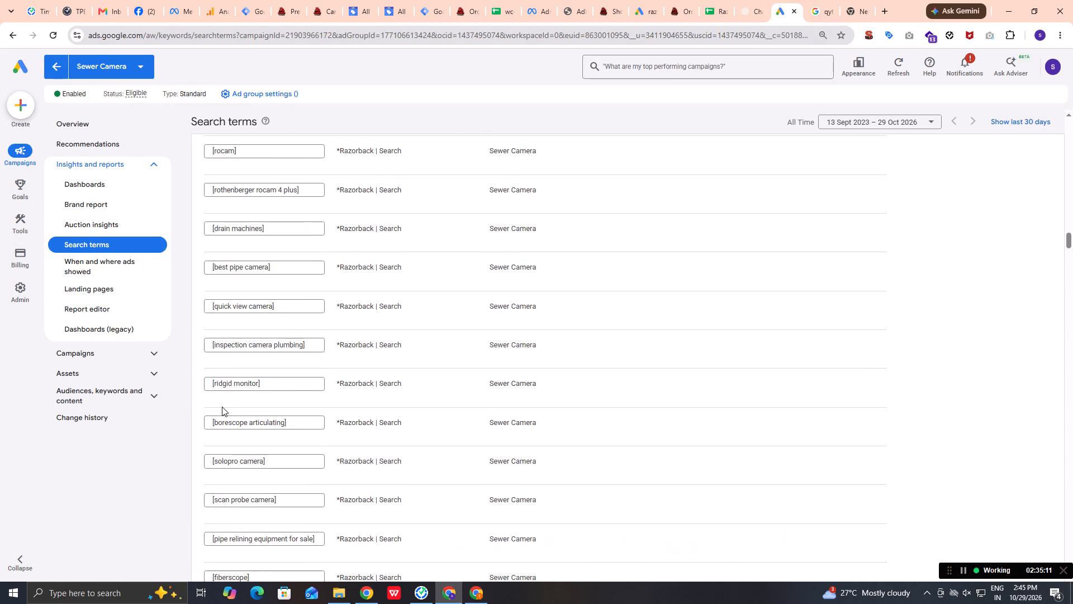
pyautogui.scroll(9, 222, 407)
pyautogui.scroll(-1, 222, 407)
pyautogui.scroll(8, 222, 407)
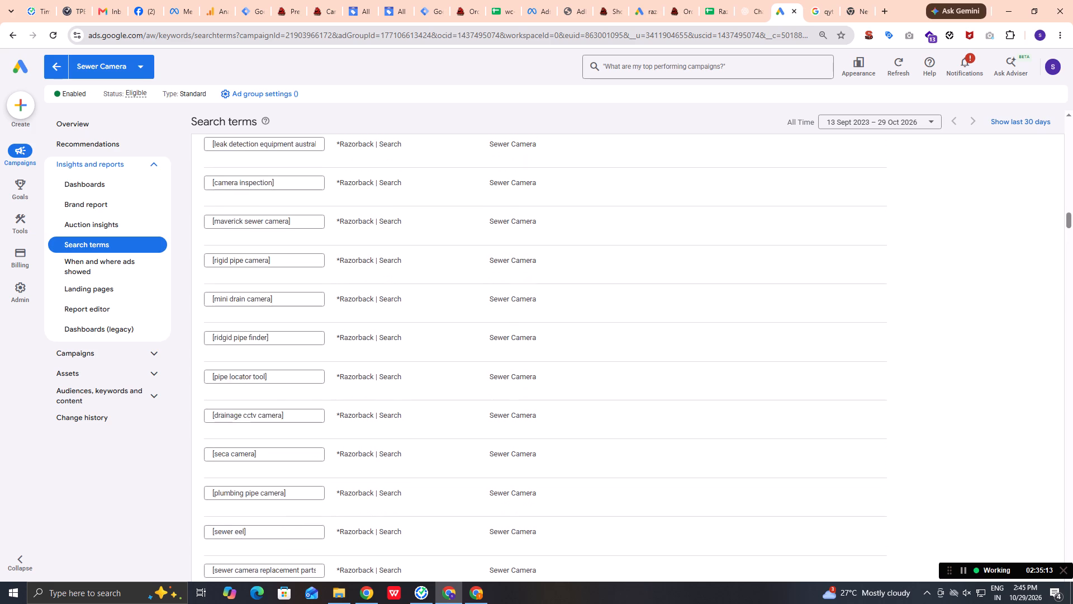
pyautogui.scroll(20, 222, 407)
pyautogui.scroll(6, 222, 407)
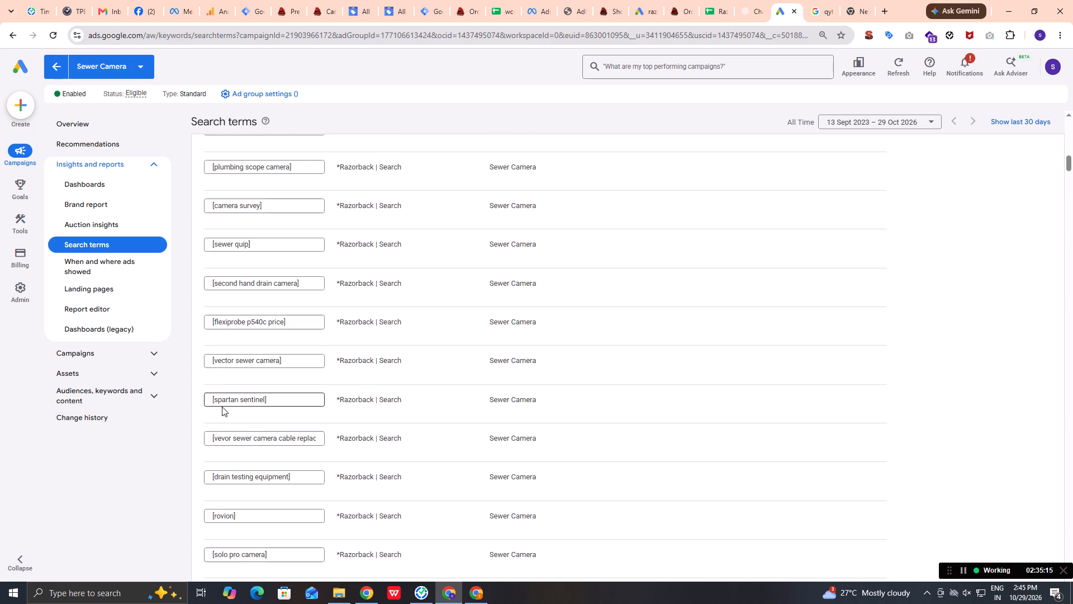
pyautogui.scroll(8, 222, 407)
pyautogui.scroll(-1, 222, 407)
pyautogui.scroll(14, 222, 407)
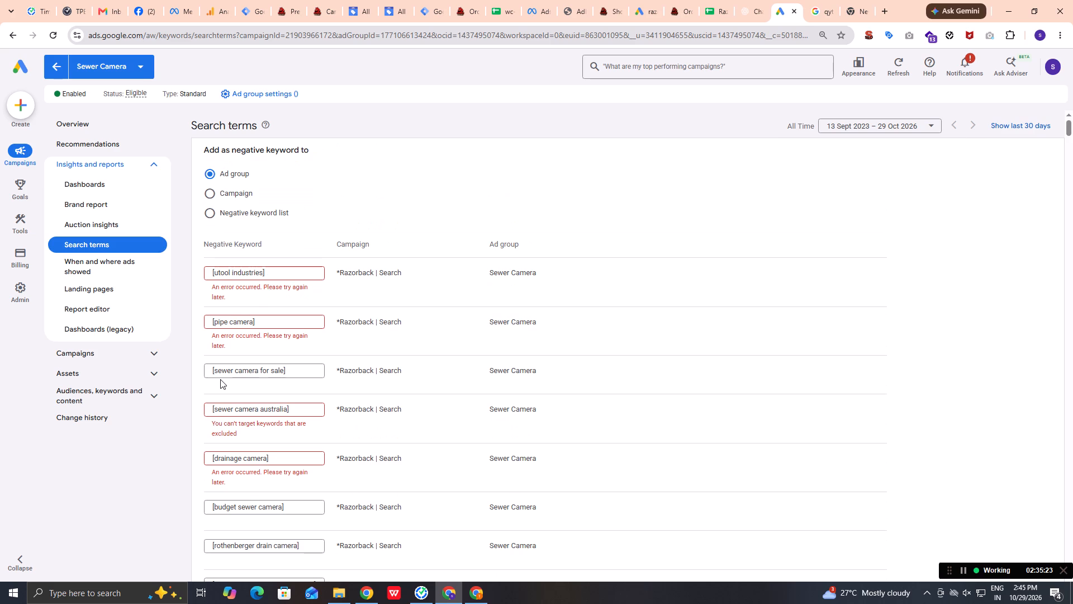
pyautogui.scroll(-11, 220, 379)
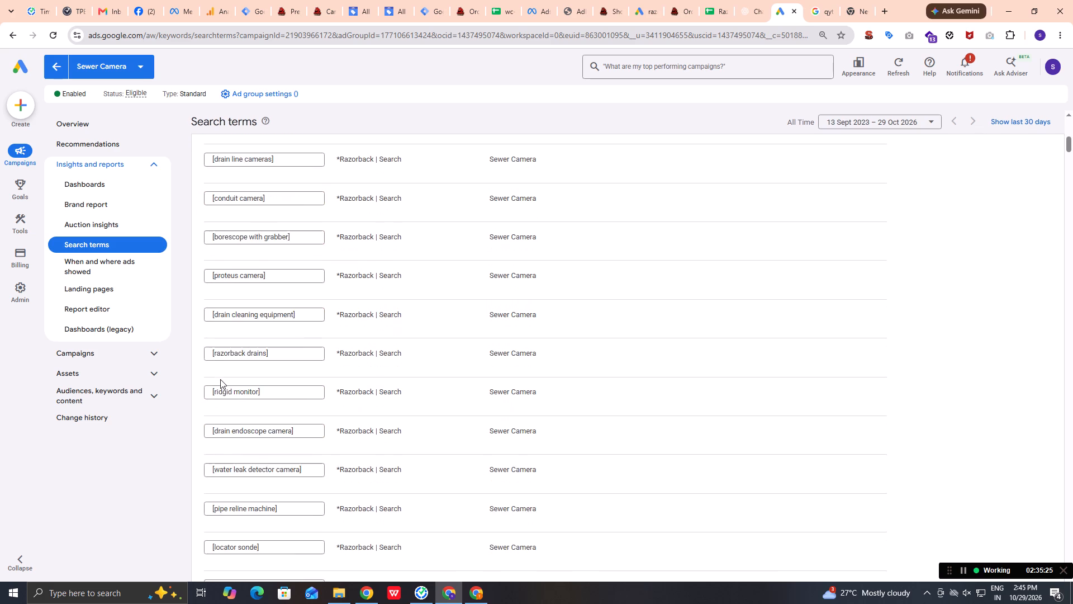
pyautogui.scroll(-4, 220, 379)
# Review the search terms table, checking which terms are still selected and their added or excluded status.
pyautogui.moveTo(1069, 155); pyautogui.dragTo(1072, 417)
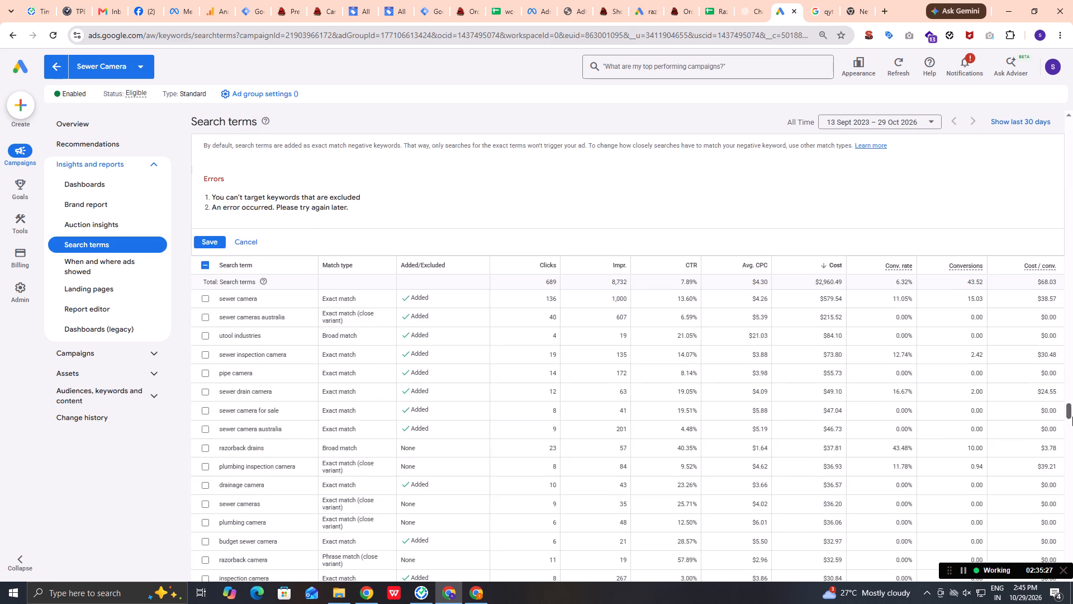
pyautogui.moveTo(1072, 417); pyautogui.dragTo(1072, 418)
pyautogui.scroll(4, 407, 387)
pyautogui.scroll(10, 280, 357)
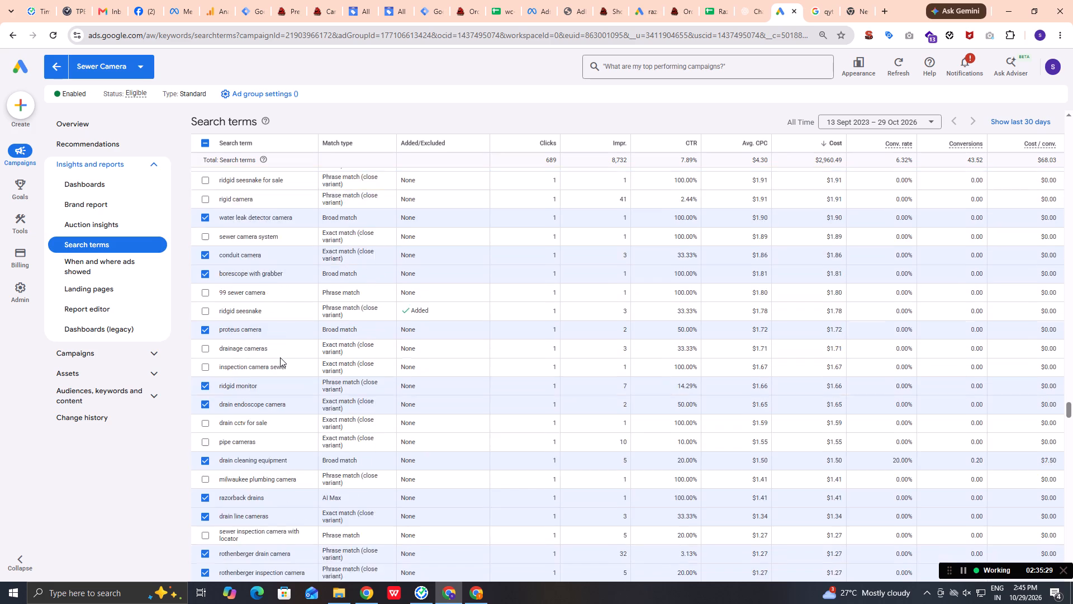
pyautogui.scroll(20, 280, 357)
pyautogui.scroll(13, 280, 357)
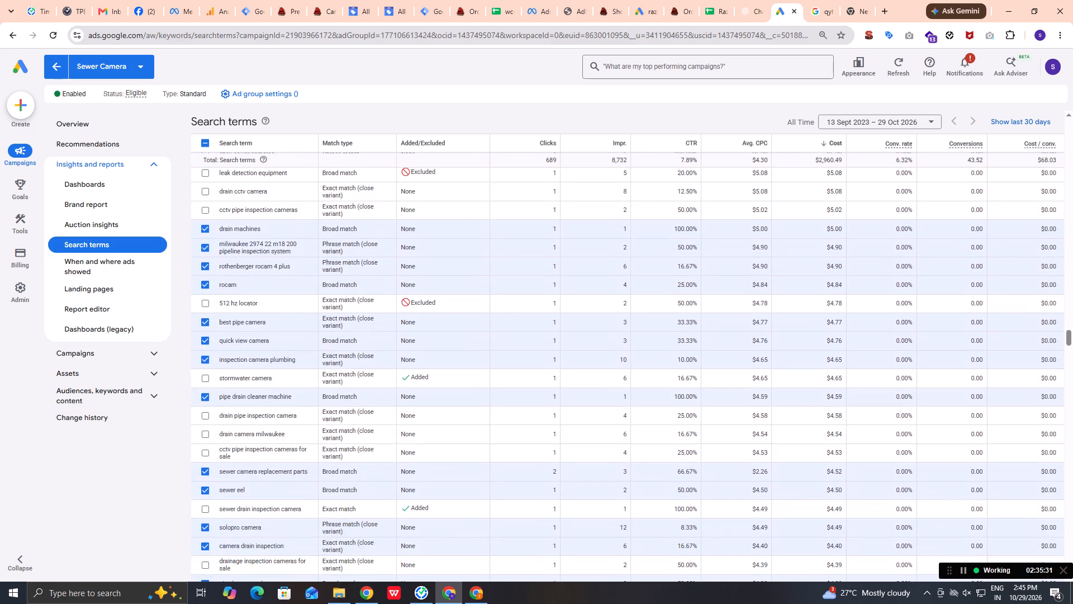
pyautogui.scroll(20, 280, 357)
pyautogui.scroll(12, 280, 357)
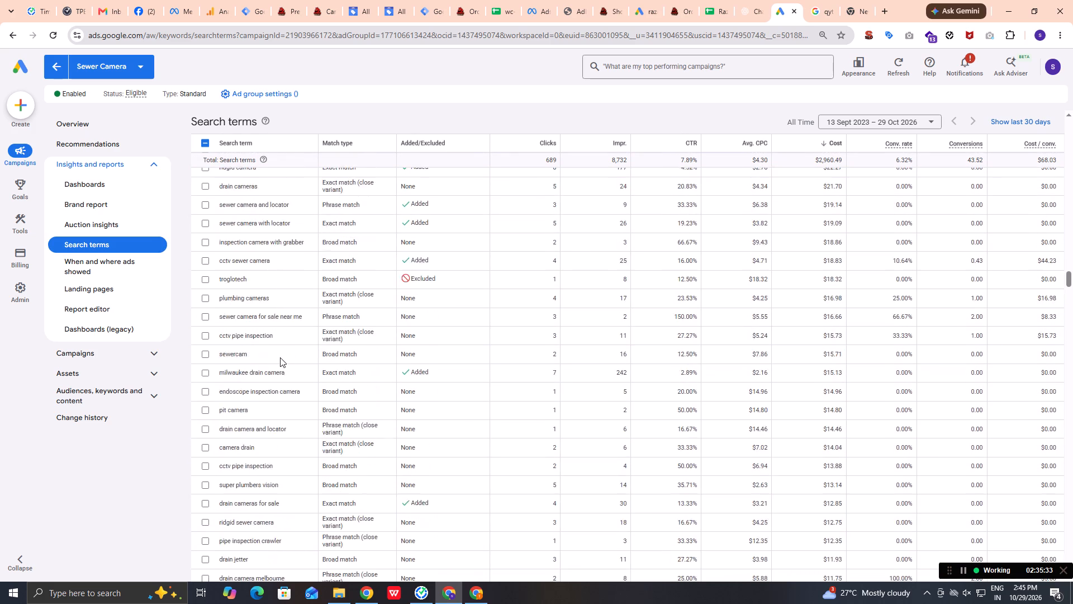
pyautogui.scroll(17, 280, 357)
pyautogui.scroll(-12, 280, 357)
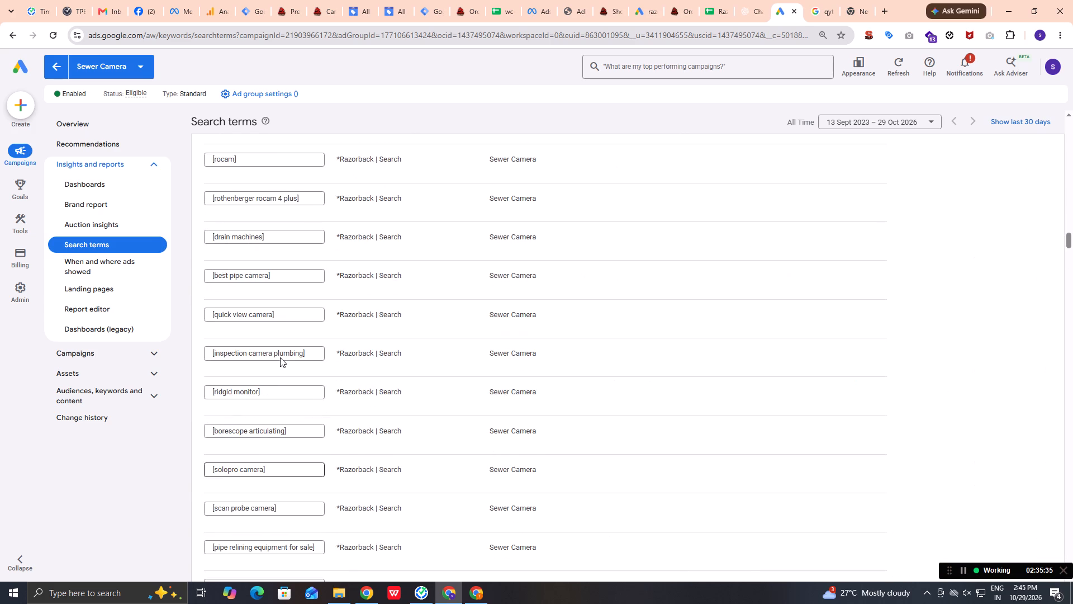
pyautogui.scroll(-3, 280, 357)
pyautogui.scroll(2, 280, 357)
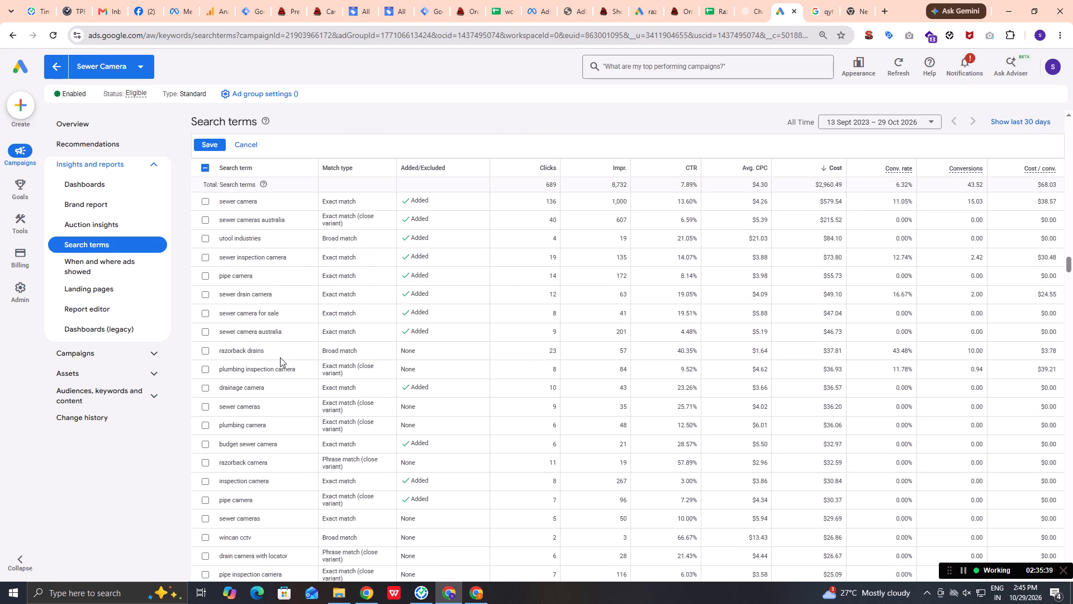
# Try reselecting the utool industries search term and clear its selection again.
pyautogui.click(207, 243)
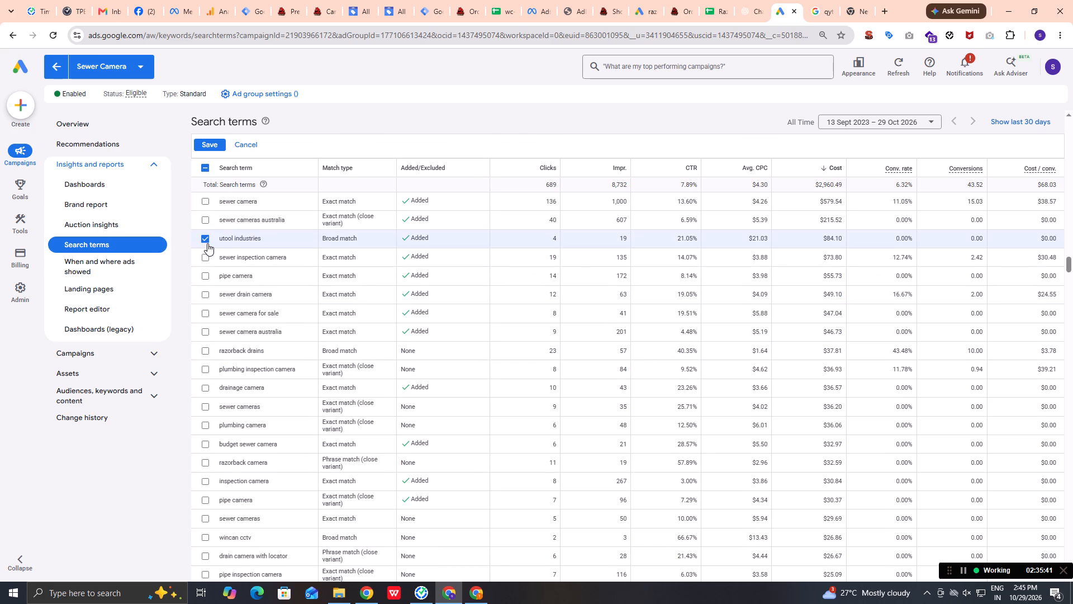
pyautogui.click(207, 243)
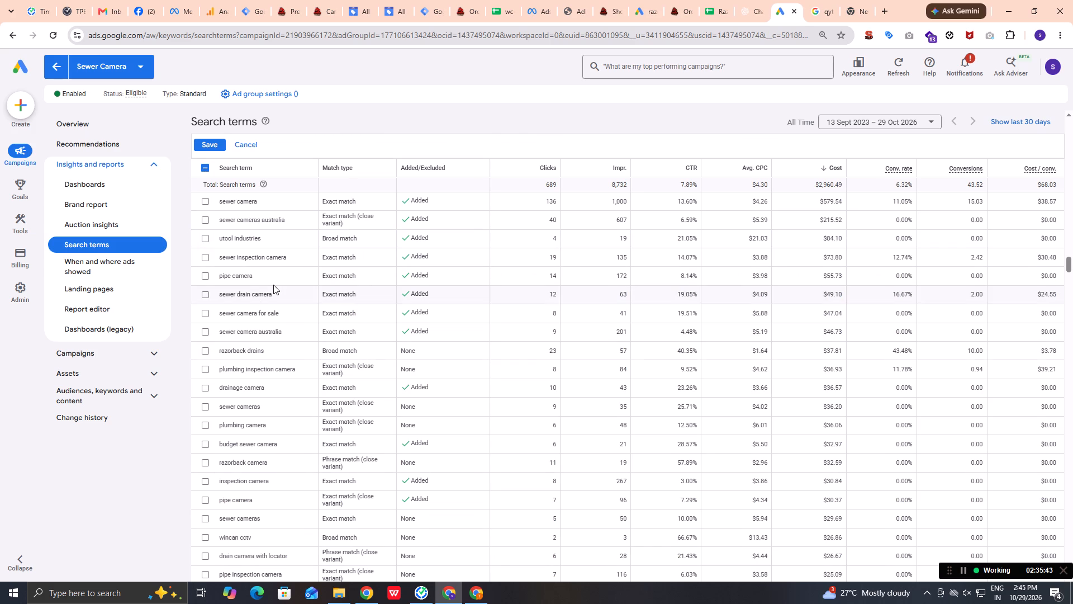
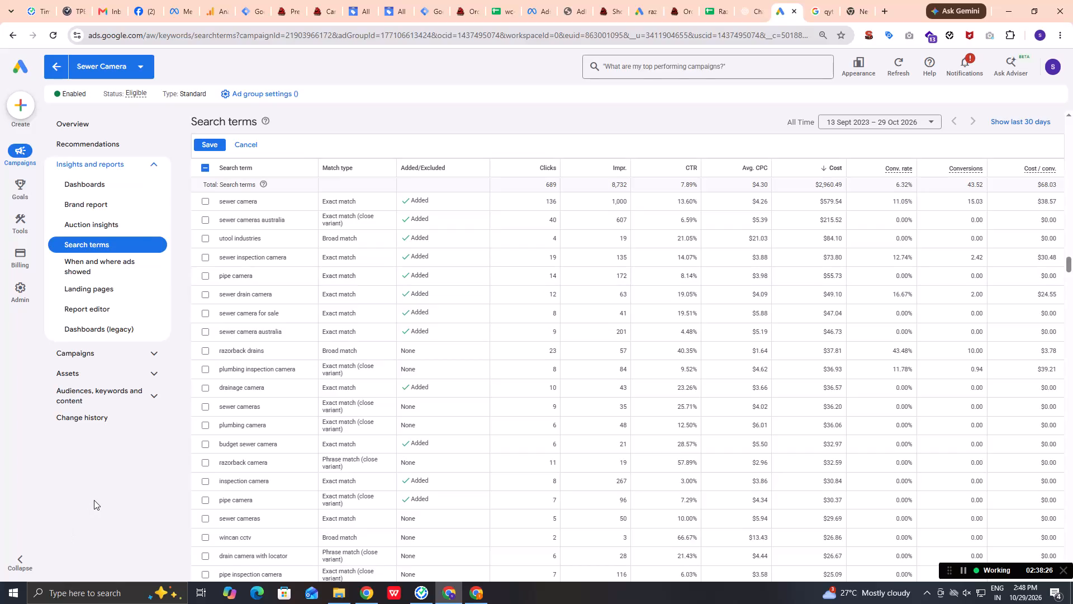
# Try again to save the listed exact match negative keywords to the Sewer Camera ad group.
pyautogui.moveTo(94, 500); pyautogui.dragTo(105, 500)
pyautogui.scroll(9, 265, 298)
pyautogui.scroll(1, 262, 387)
pyautogui.scroll(-4, 262, 387)
pyautogui.scroll(1, 262, 387)
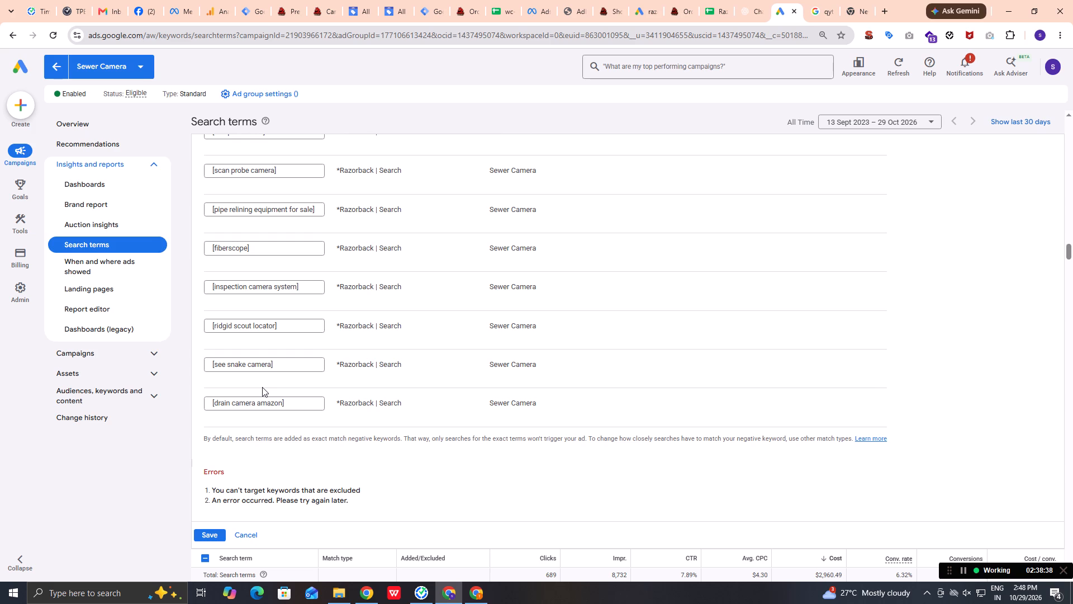
pyautogui.click(213, 532)
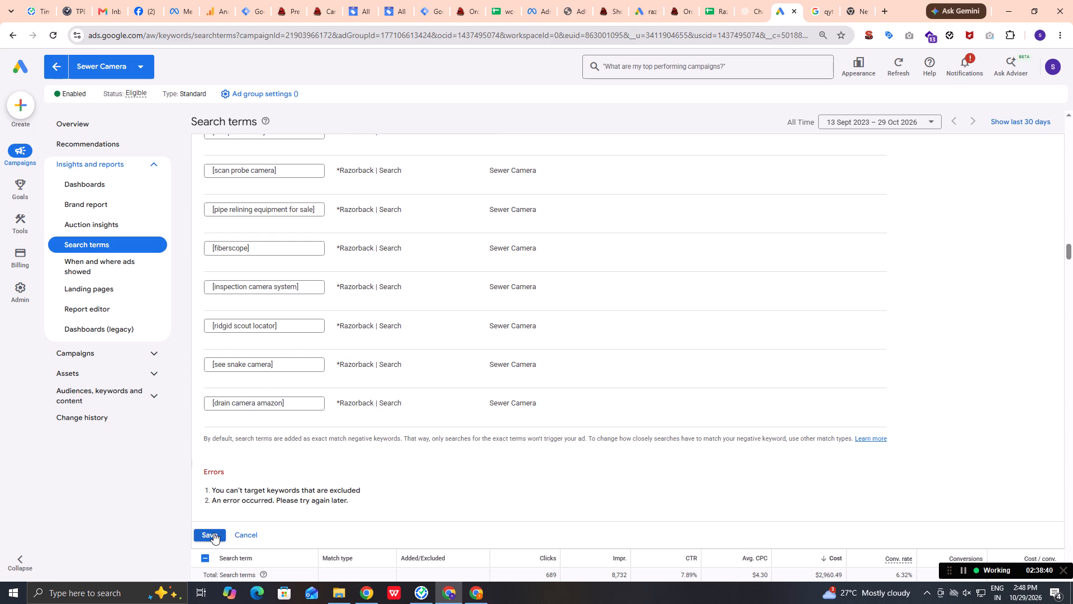
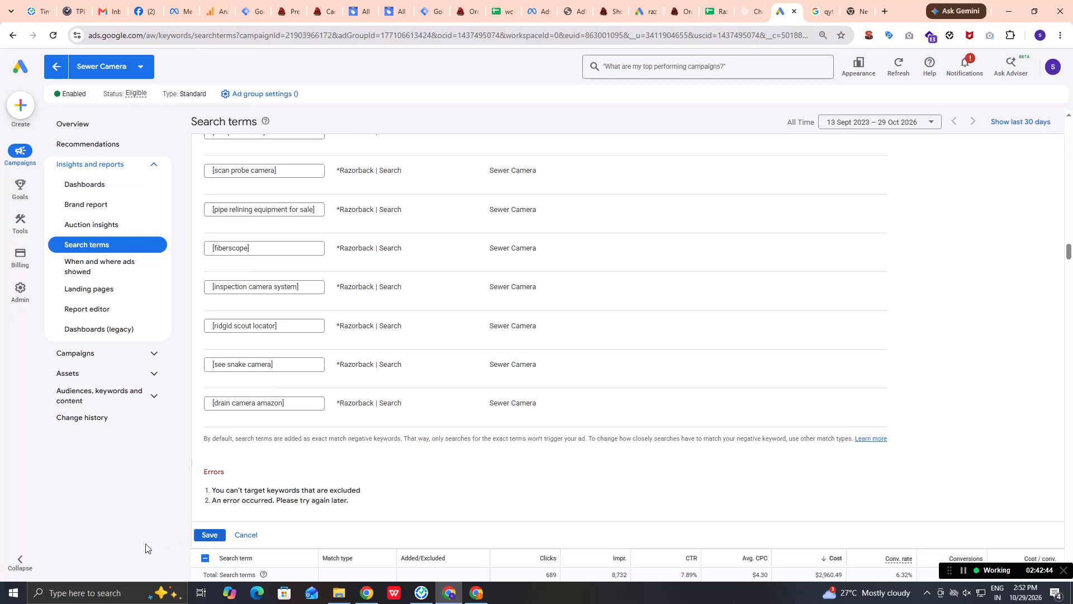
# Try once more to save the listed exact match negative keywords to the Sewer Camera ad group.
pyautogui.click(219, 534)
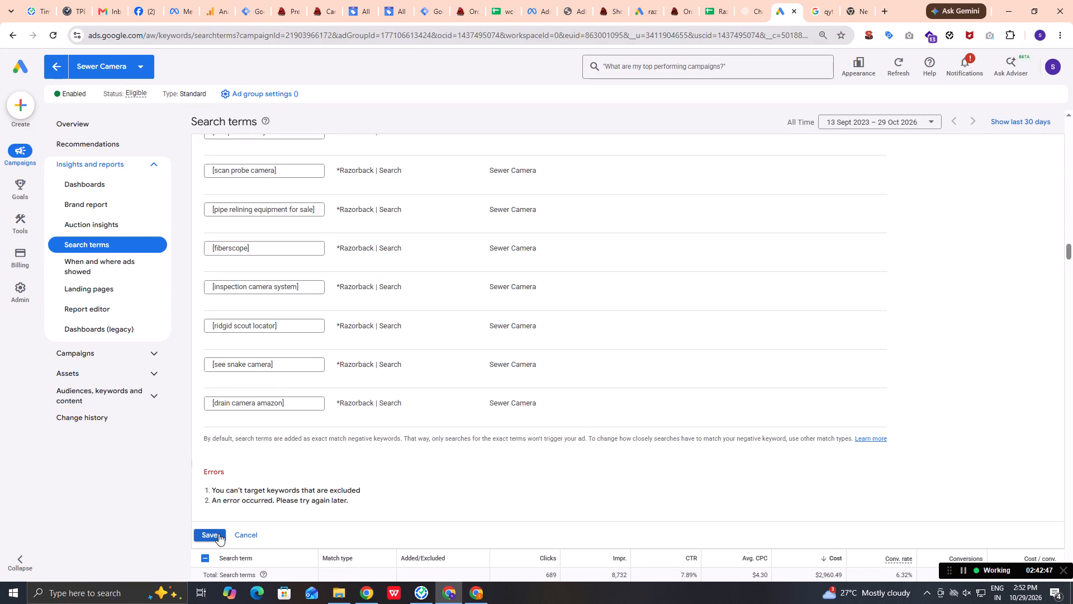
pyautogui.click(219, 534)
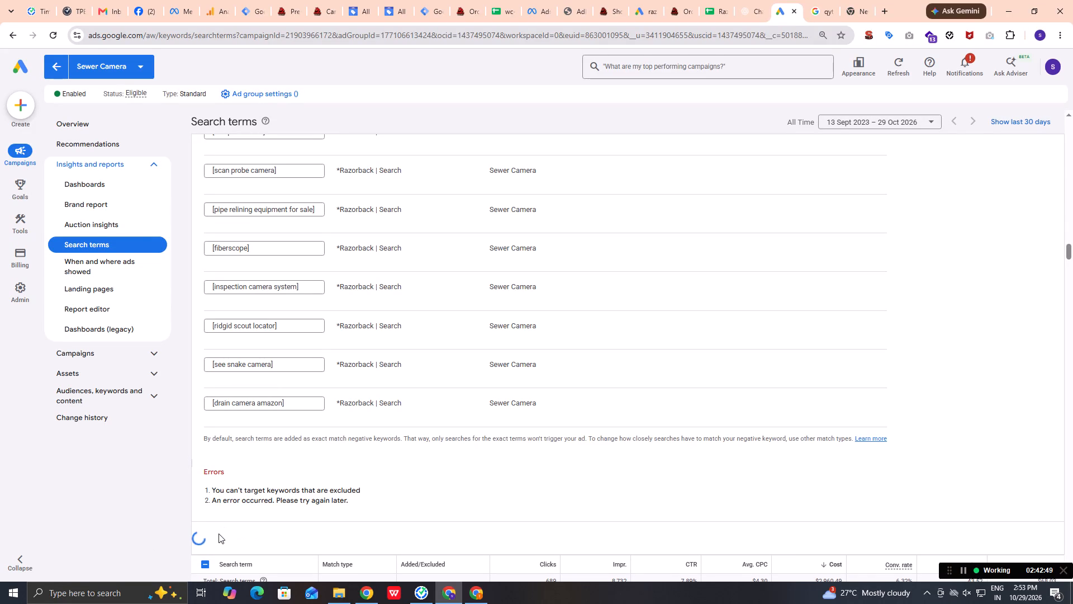
# Examine the whole list of negative keywords for entries flagged with errors.
pyautogui.scroll(4, 219, 534)
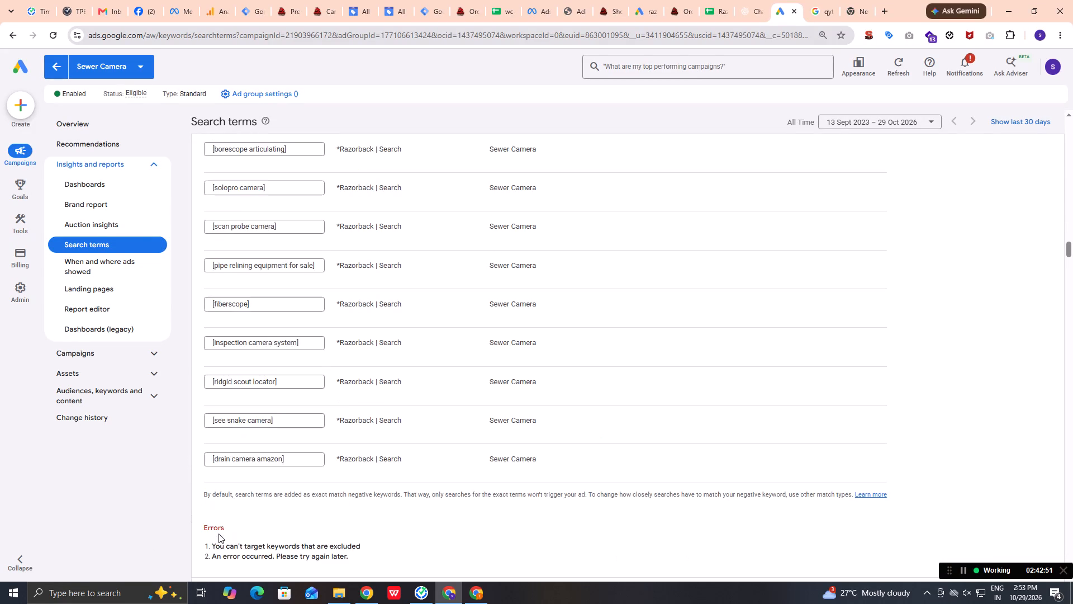
pyautogui.scroll(3, 219, 534)
pyautogui.scroll(20, 219, 534)
pyautogui.scroll(3, 219, 534)
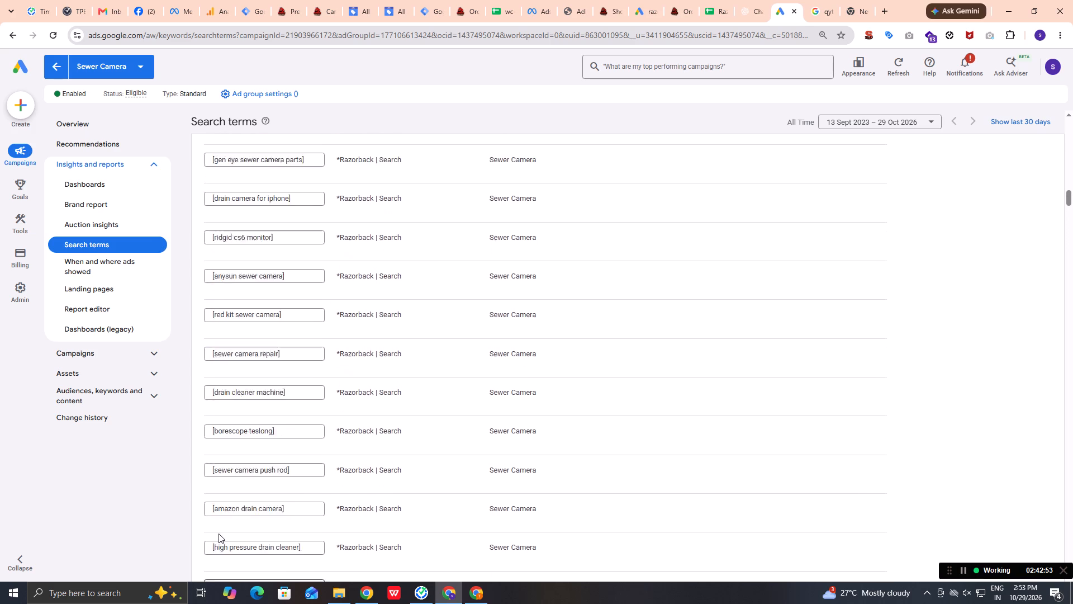
pyautogui.scroll(20, 219, 534)
pyautogui.scroll(8, 219, 534)
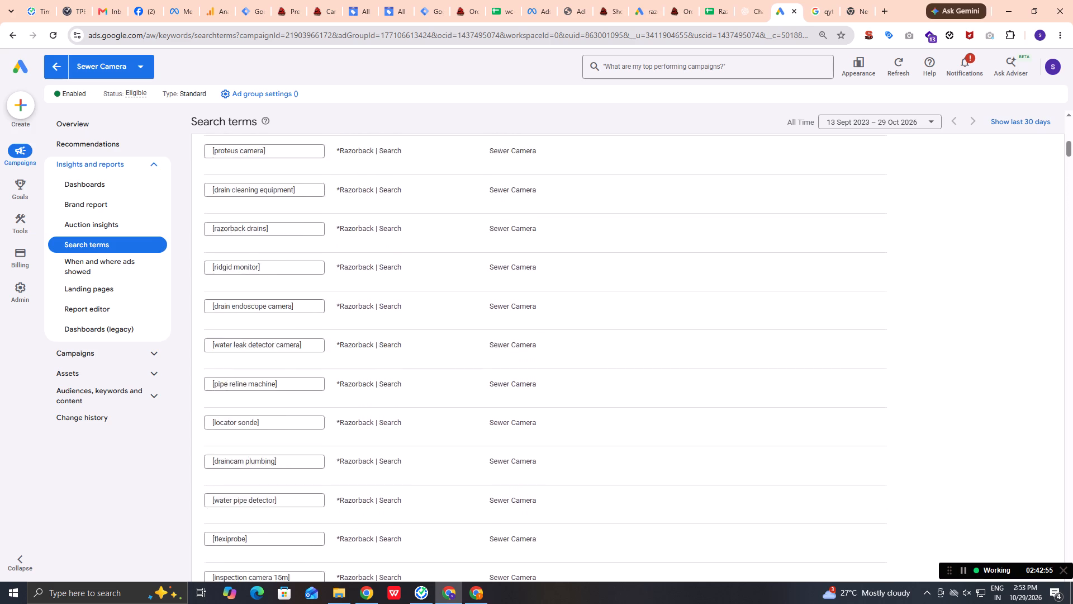
pyautogui.scroll(9, 219, 534)
pyautogui.scroll(-1, 219, 534)
pyautogui.scroll(1, 219, 534)
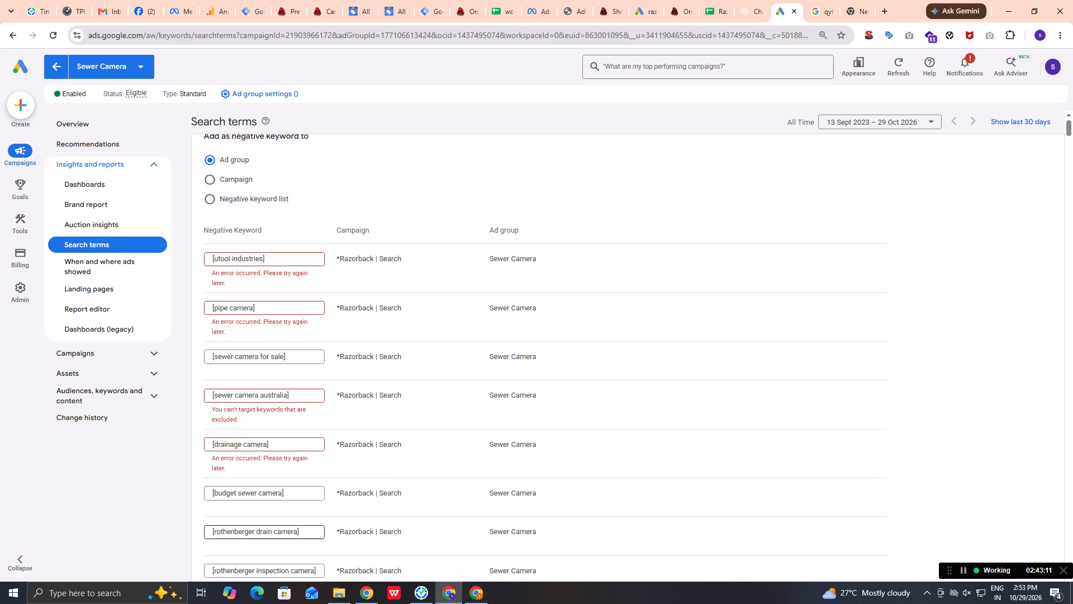
pyautogui.scroll(-16, 219, 534)
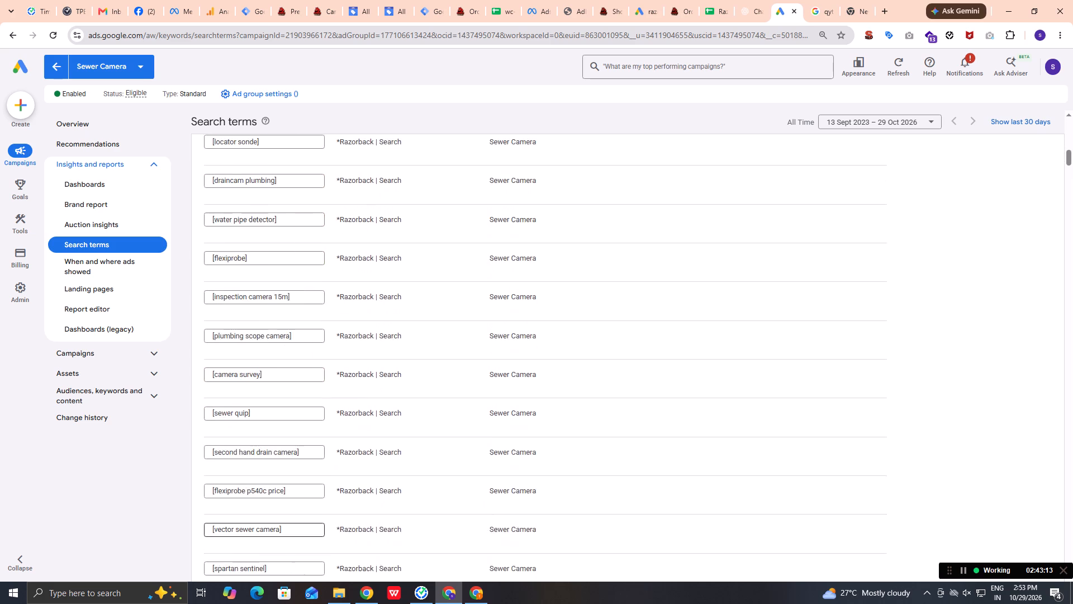
pyautogui.scroll(-15, 219, 534)
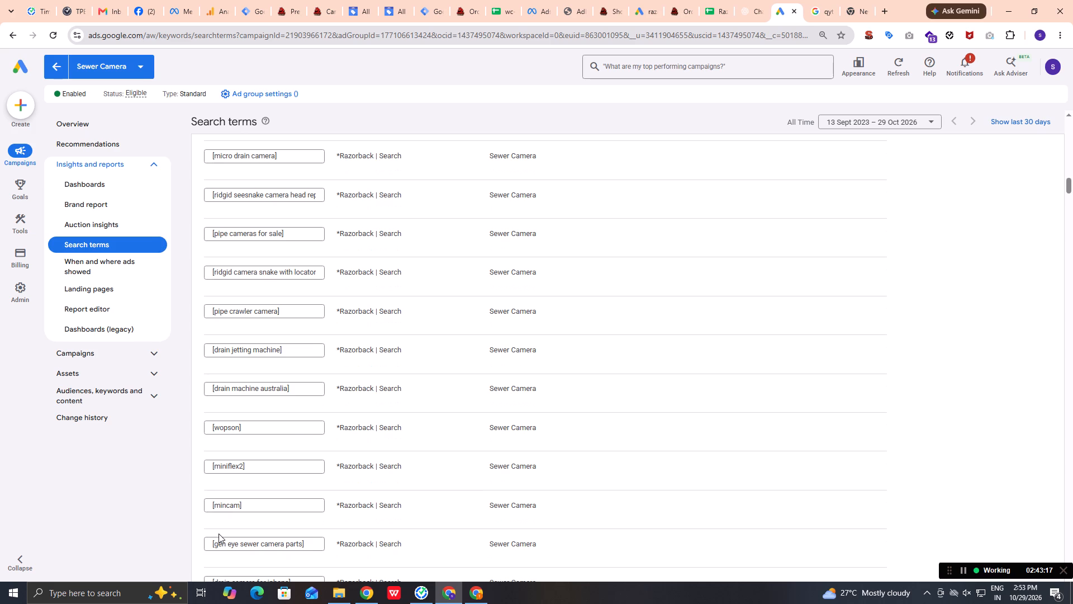
pyautogui.scroll(1, 219, 534)
pyautogui.scroll(-7, 219, 534)
pyautogui.scroll(1, 219, 534)
pyautogui.scroll(-1, 219, 534)
pyautogui.scroll(1, 219, 534)
pyautogui.scroll(-2, 219, 534)
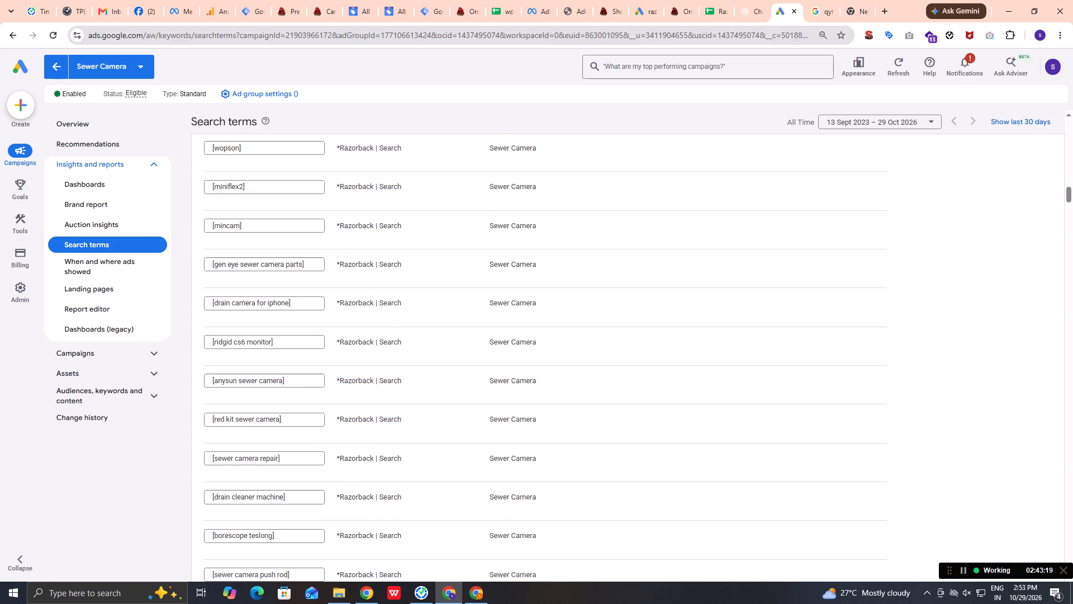
pyautogui.scroll(-16, 219, 534)
pyautogui.scroll(1, 219, 534)
pyautogui.scroll(-3, 219, 534)
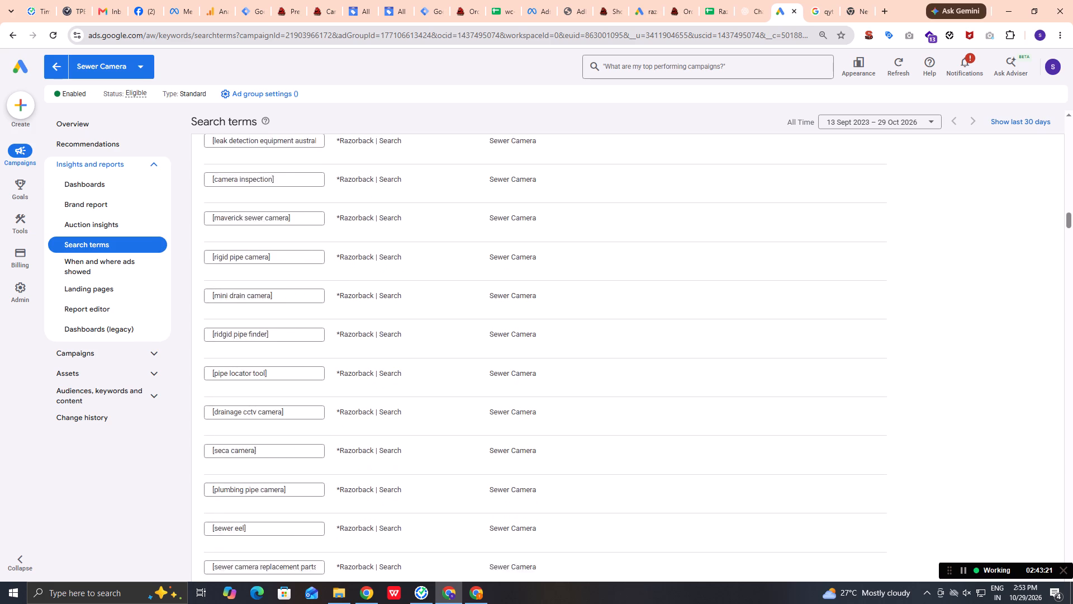
pyautogui.scroll(-15, 219, 534)
pyautogui.scroll(1, 219, 534)
pyautogui.scroll(-1, 219, 534)
pyautogui.scroll(1, 219, 534)
pyautogui.scroll(-4, 219, 534)
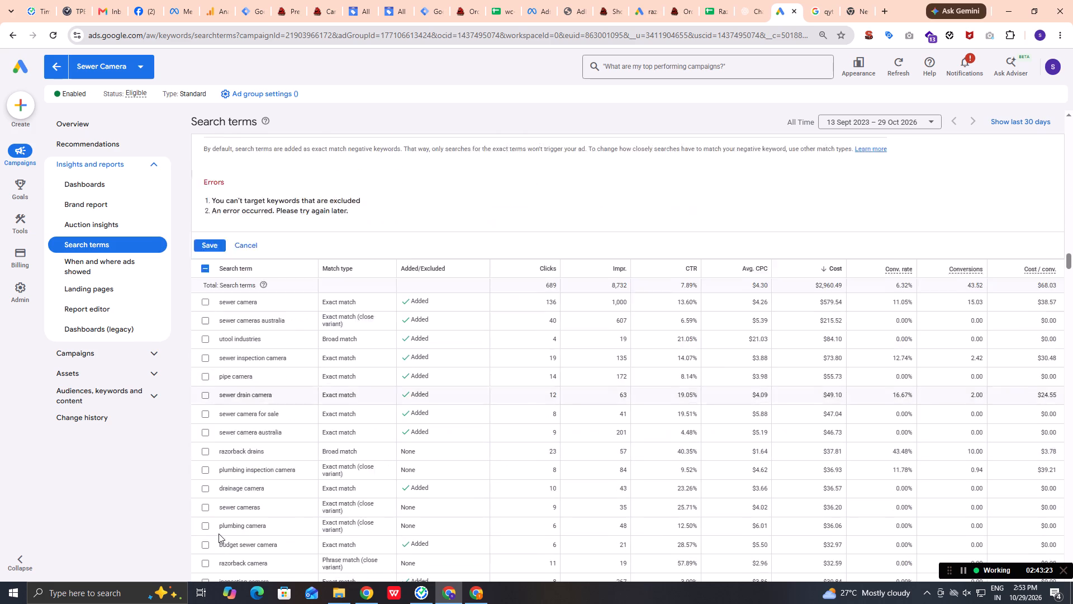
# Replace the flagged negative keyword [drainage camera] with "sewer snake cost", copied from the search terms table.
pyautogui.scroll(-16, 219, 534)
pyautogui.scroll(1, 219, 534)
pyautogui.scroll(-1, 219, 534)
pyautogui.scroll(3, 219, 534)
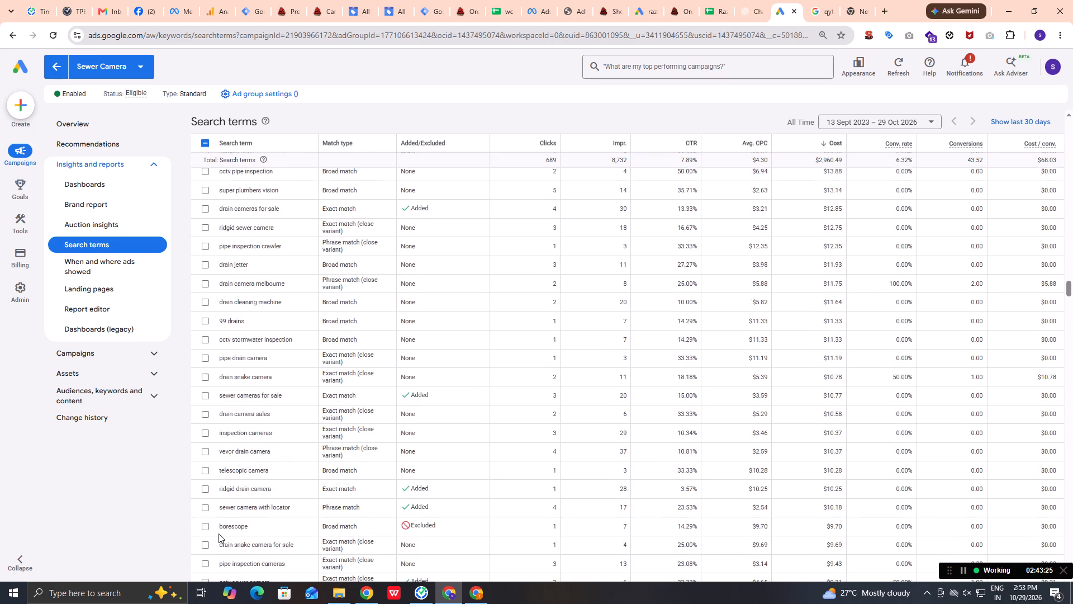
pyautogui.scroll(-20, 219, 534)
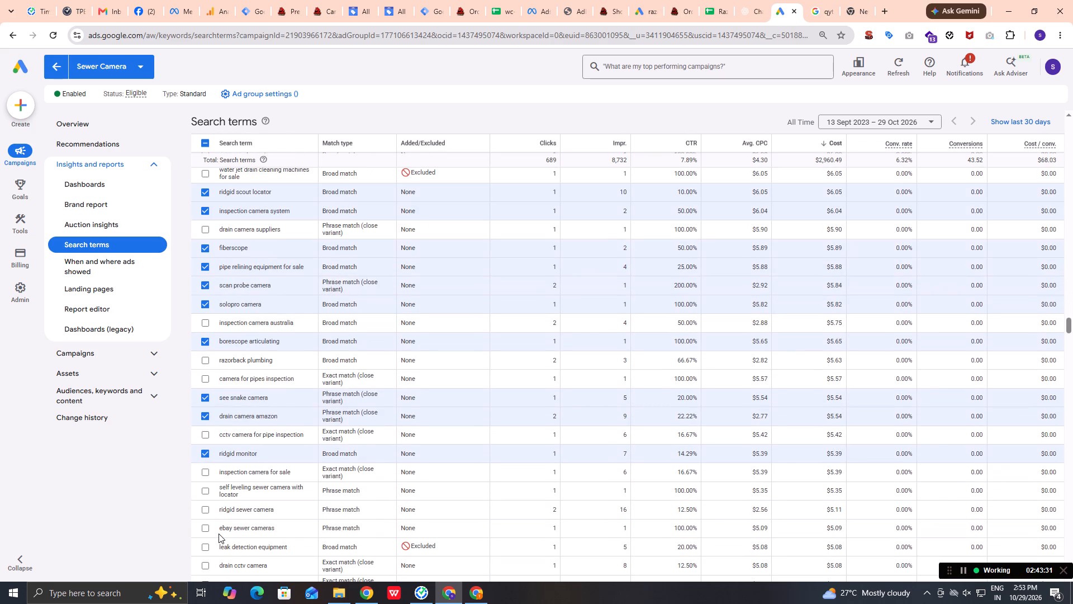
pyautogui.scroll(-3, 219, 534)
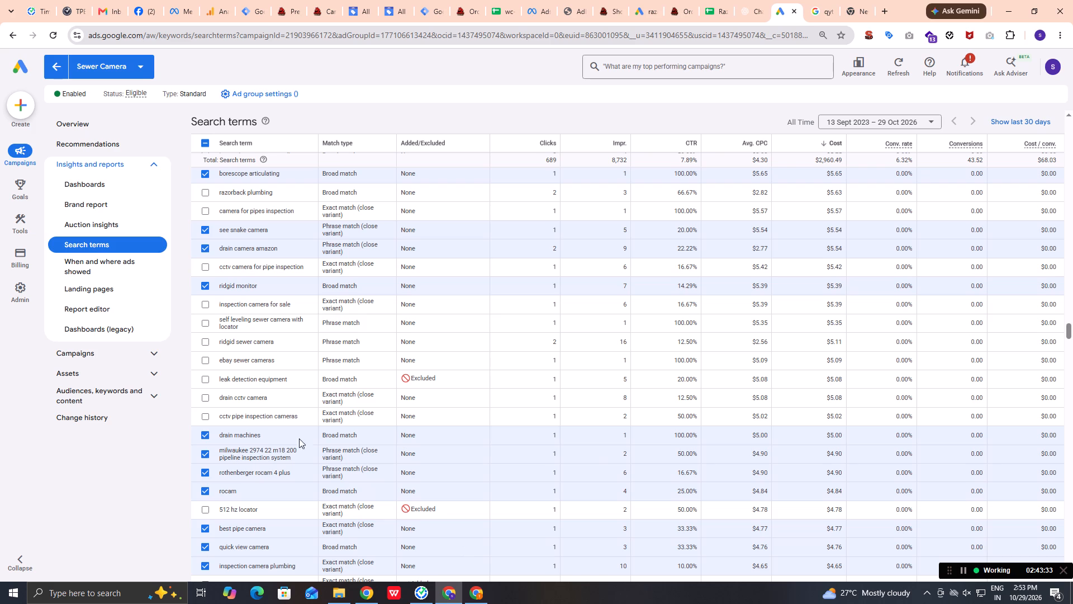
pyautogui.scroll(1, 276, 520)
pyautogui.scroll(-3, 273, 517)
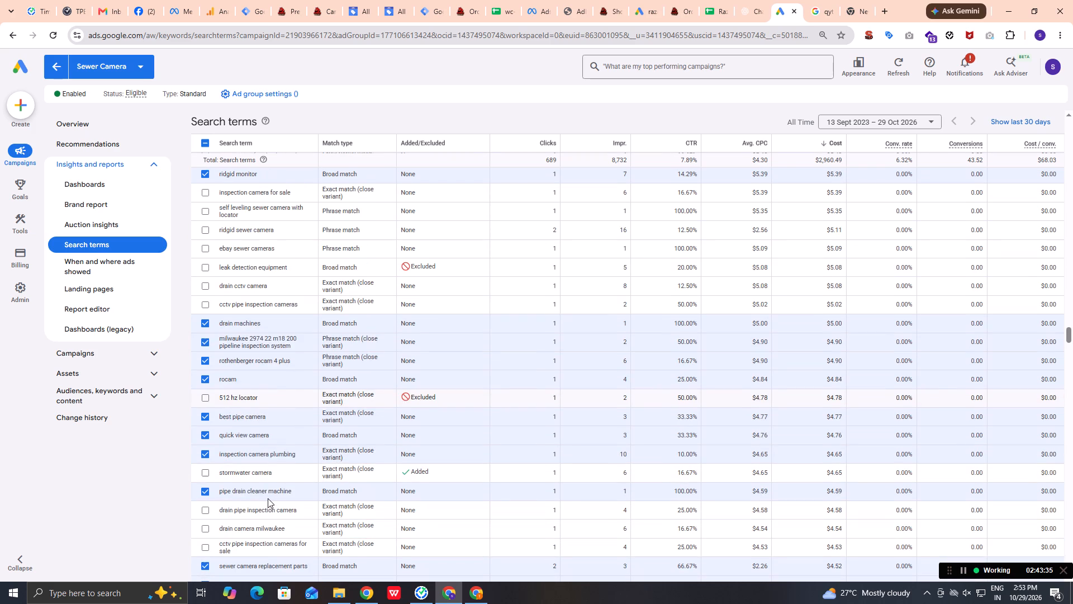
pyautogui.scroll(7, 268, 498)
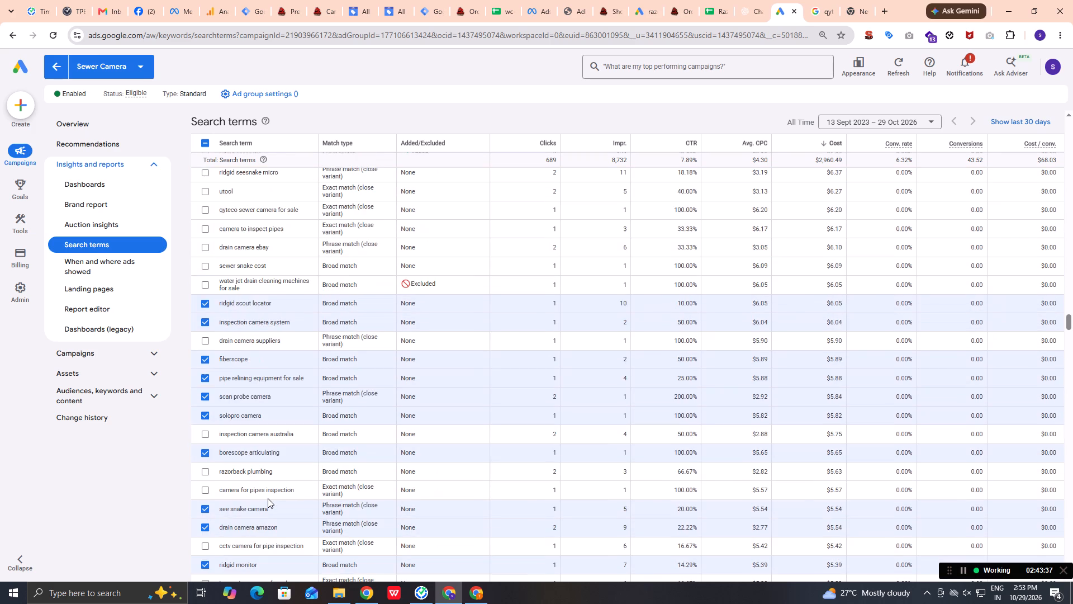
pyautogui.scroll(3, 268, 498)
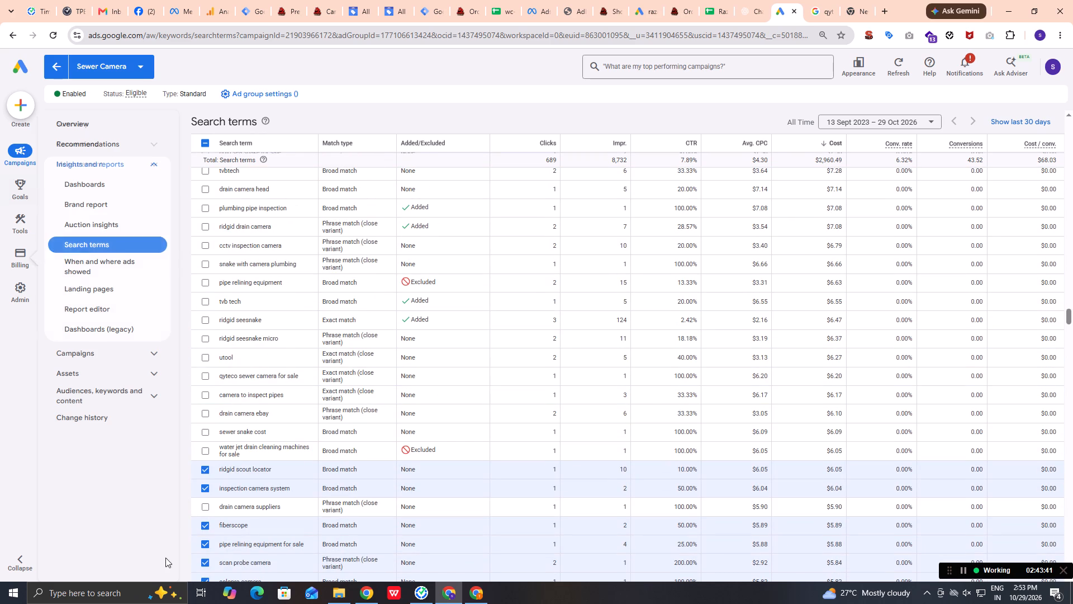
pyautogui.moveTo(270, 433); pyautogui.dragTo(232, 433)
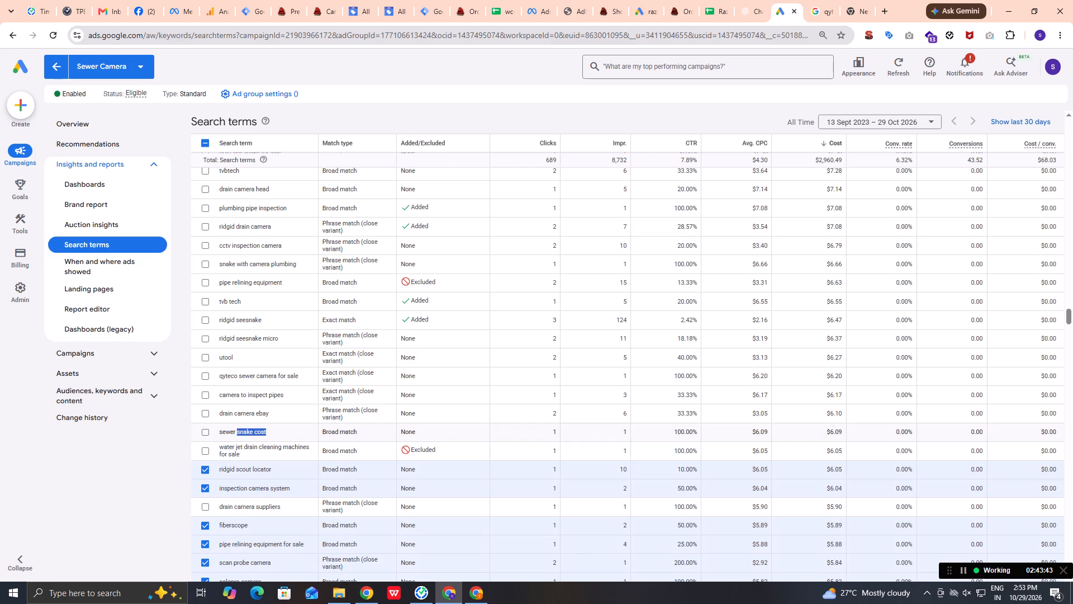
pyautogui.moveTo(232, 433); pyautogui.dragTo(215, 436)
pyautogui.hotkey('ctrl', 'c')
pyautogui.scroll(18, 240, 461)
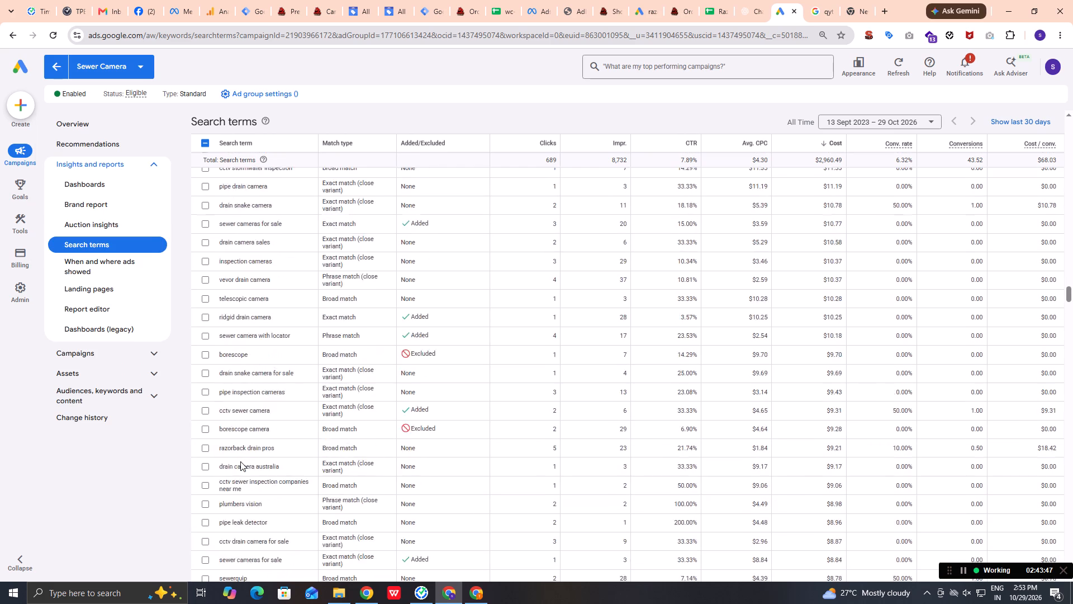
pyautogui.scroll(20, 240, 461)
pyautogui.scroll(7, 240, 461)
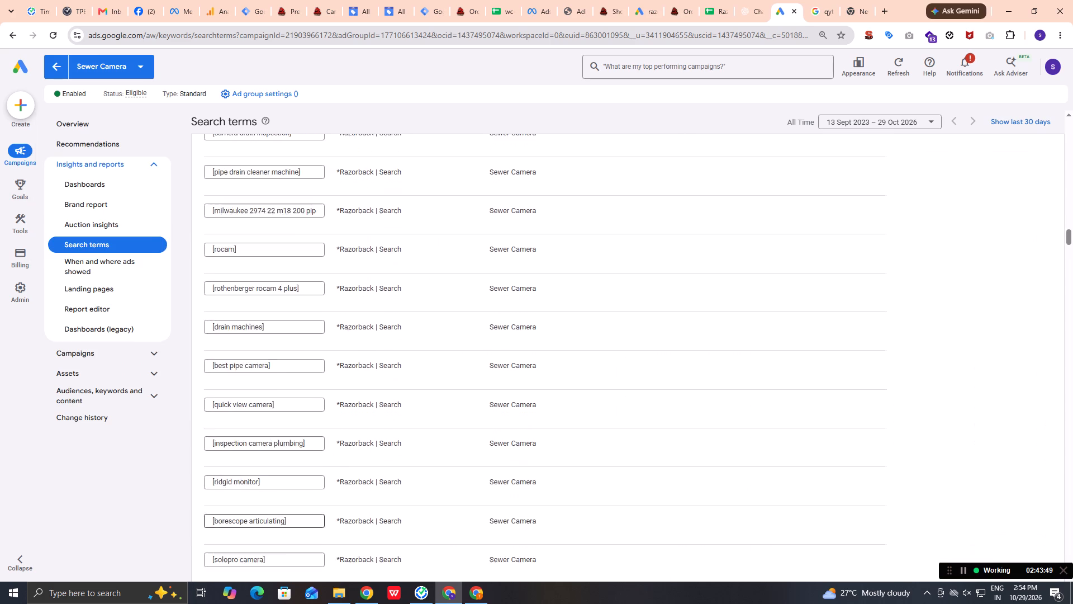
pyautogui.scroll(17, 240, 461)
pyautogui.scroll(10, 240, 461)
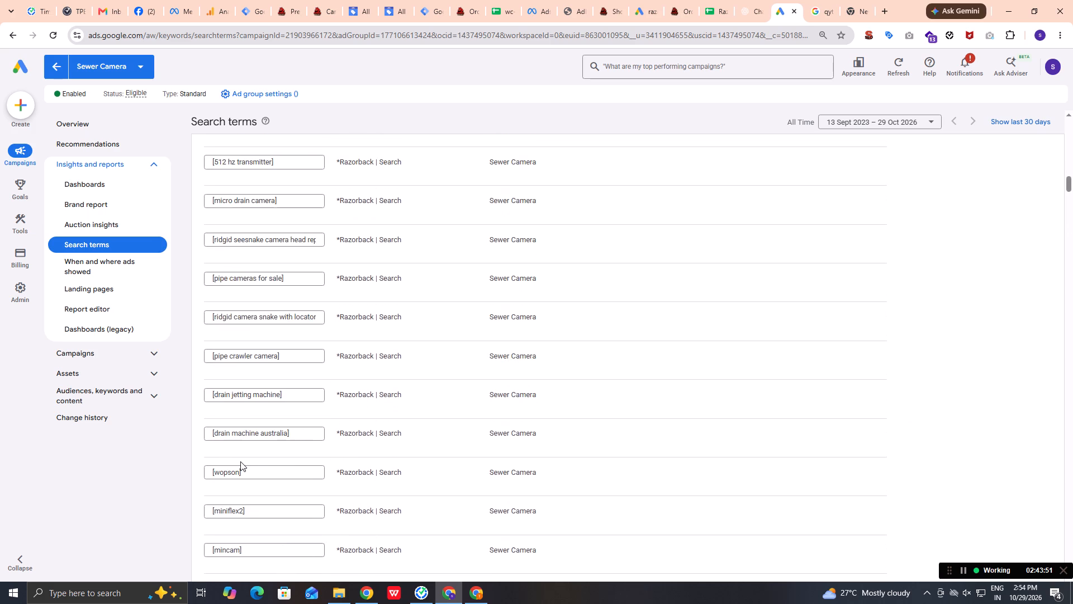
pyautogui.scroll(16, 240, 461)
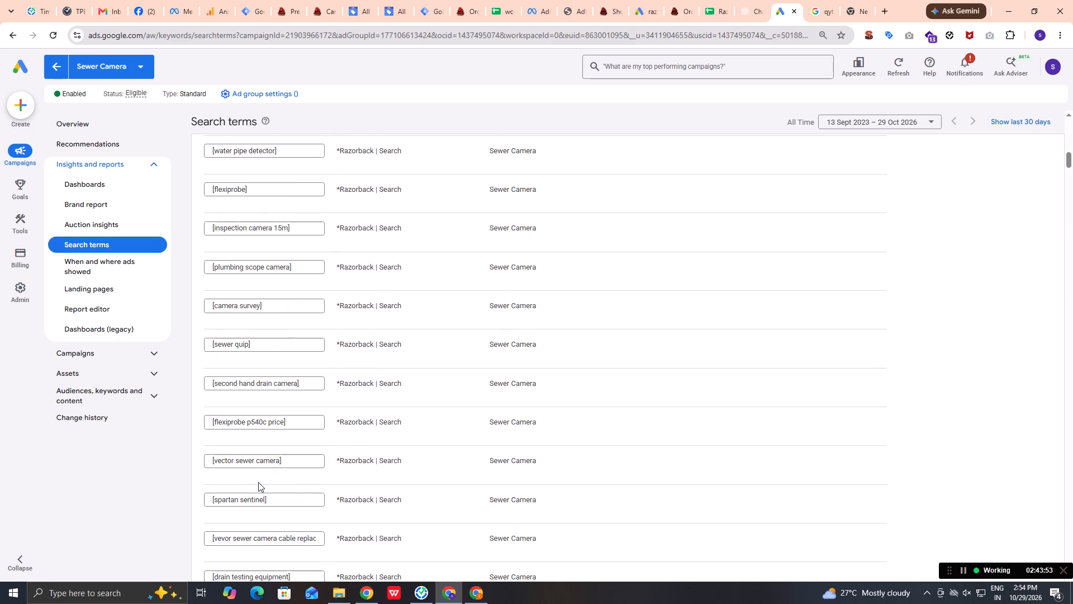
pyautogui.scroll(17, 258, 482)
pyautogui.moveTo(282, 457); pyautogui.dragTo(74, 459)
pyautogui.hotkey('ctrl', 'v')
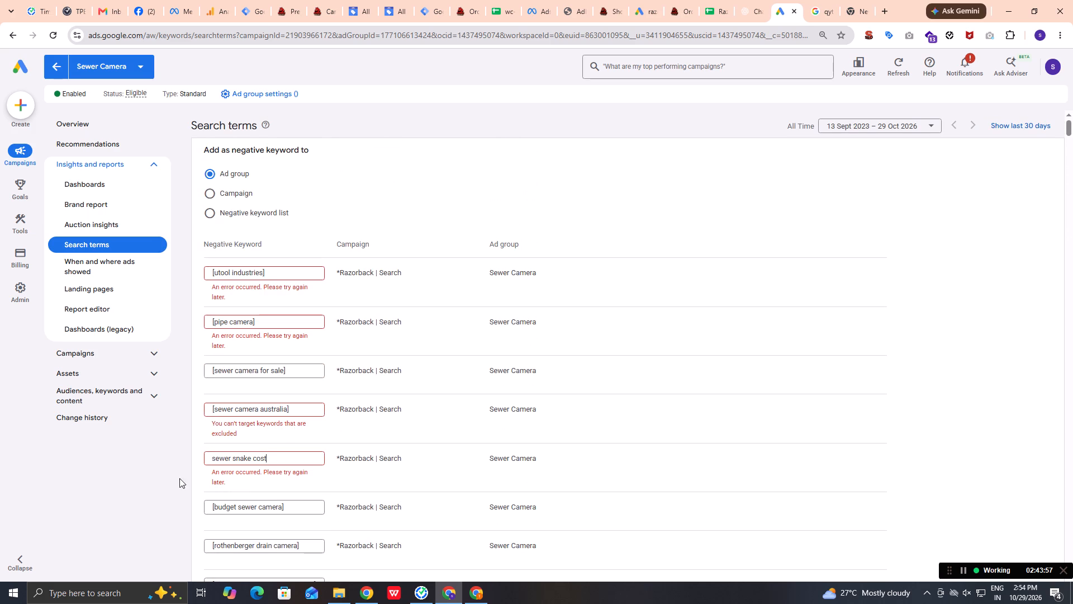
pyautogui.click(247, 484)
# Examine the search terms table for an unselected, not yet excluded, non-converting term that can replace a flagged negative keyword.
pyautogui.scroll(-10, 247, 484)
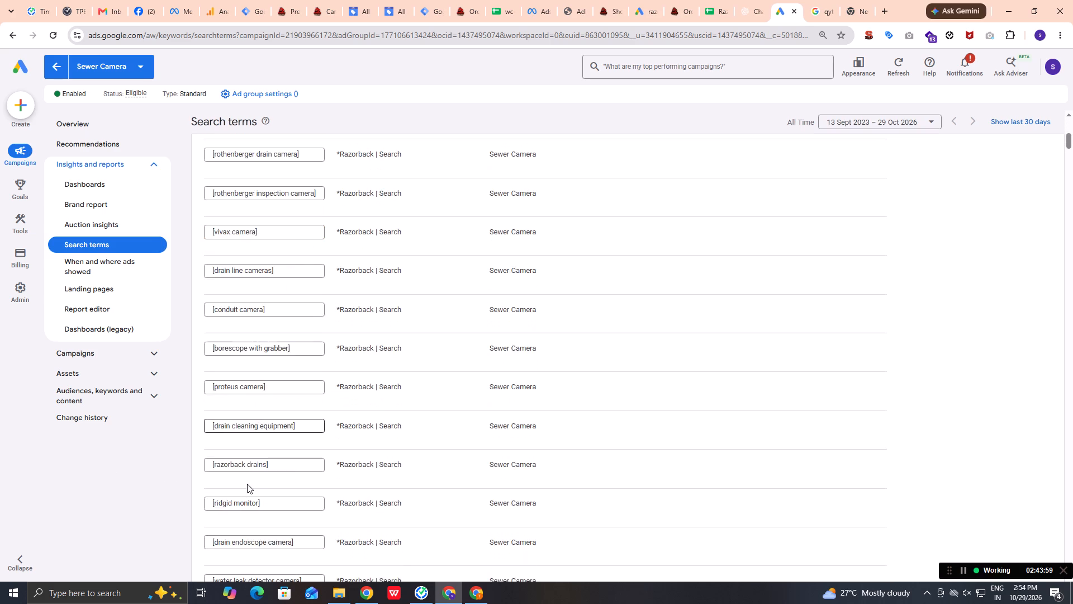
pyautogui.scroll(-4, 247, 484)
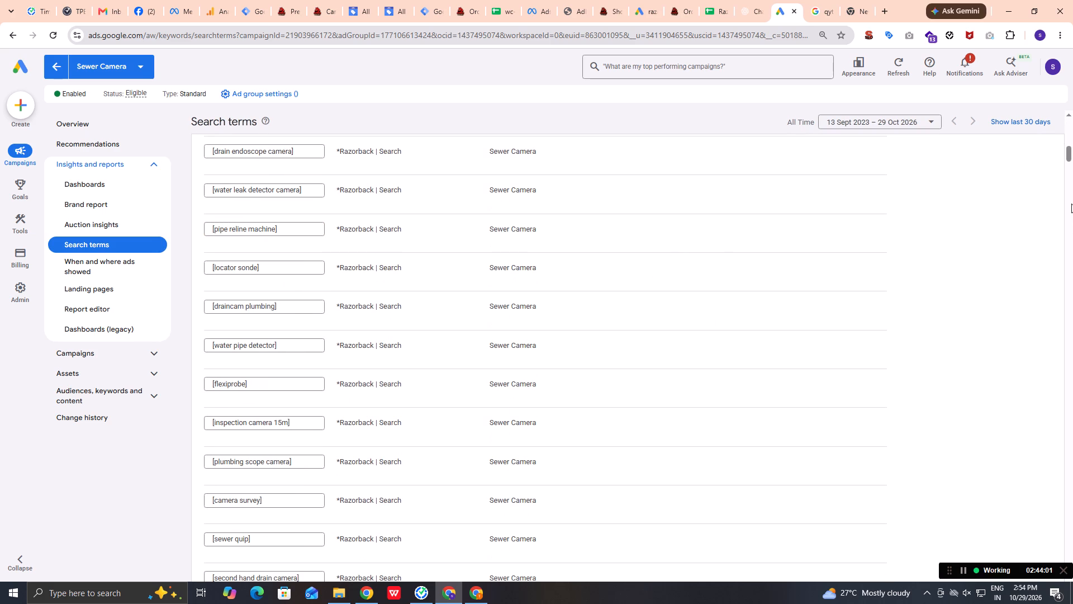
pyautogui.moveTo(1072, 154); pyautogui.dragTo(1072, 428)
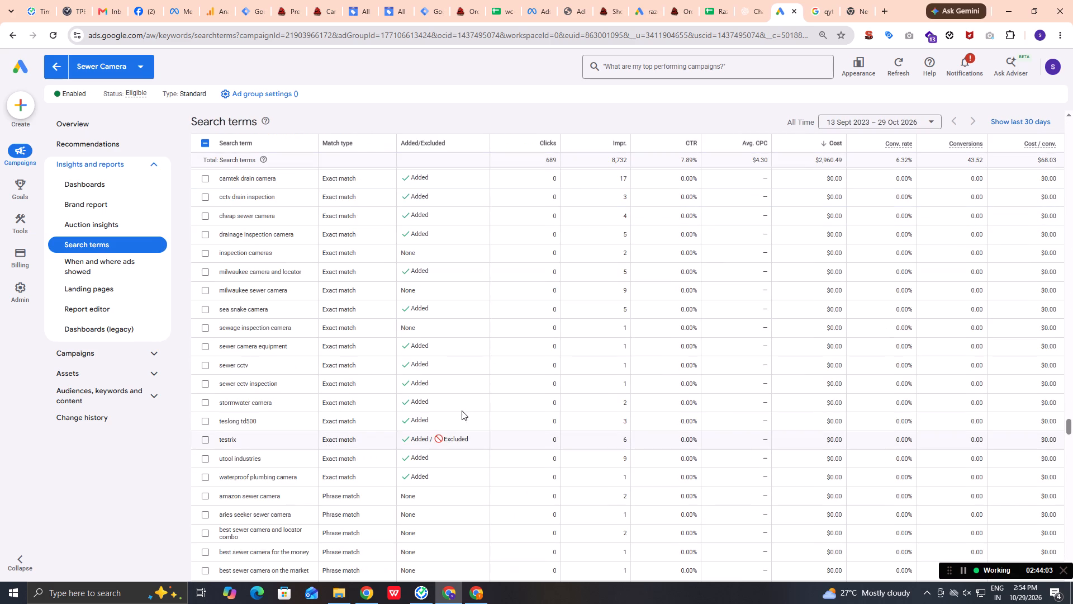
pyautogui.scroll(-1, 339, 427)
pyautogui.scroll(2, 339, 427)
pyautogui.scroll(-12, 339, 427)
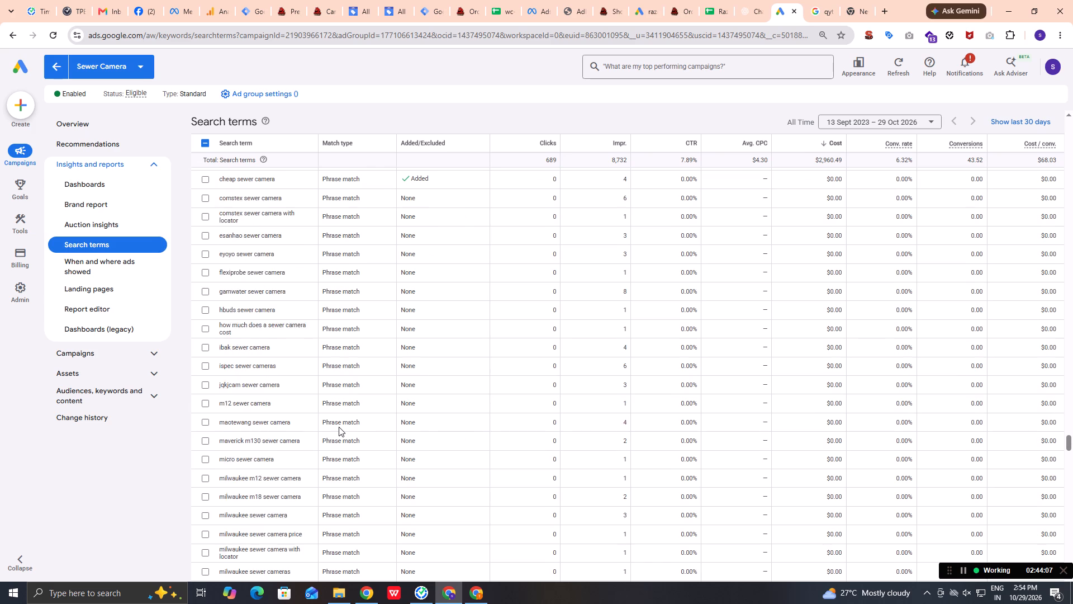
pyautogui.scroll(-4, 339, 427)
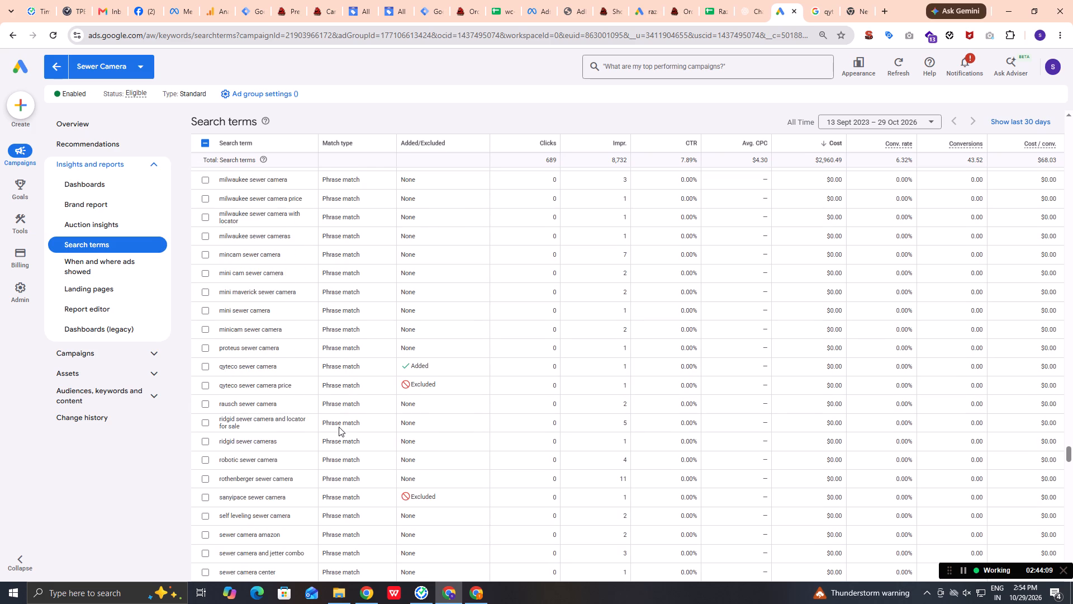
pyautogui.scroll(-2, 339, 427)
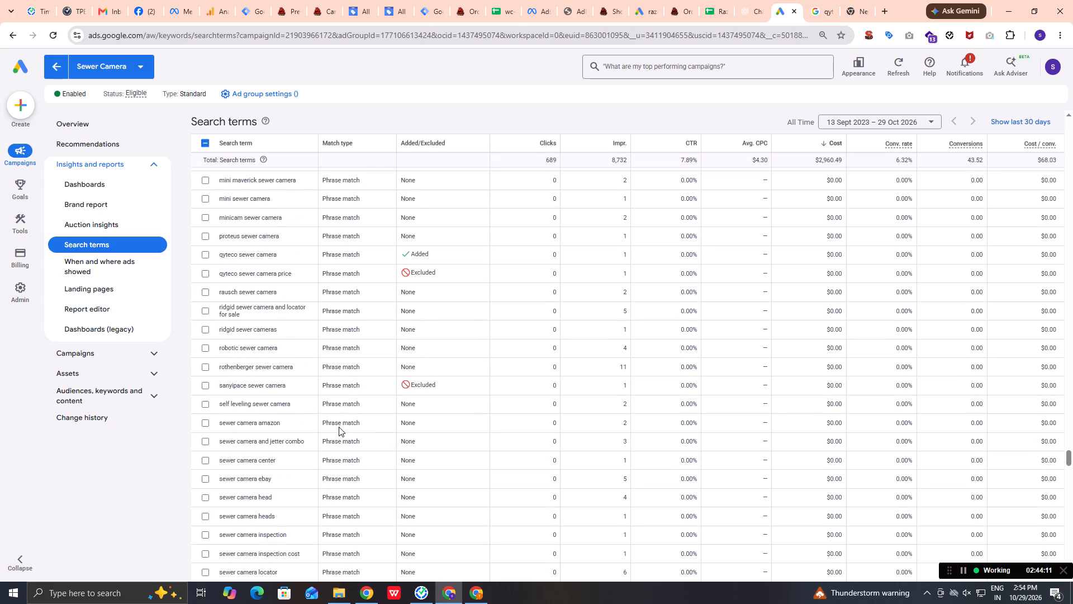
pyautogui.scroll(7, 339, 427)
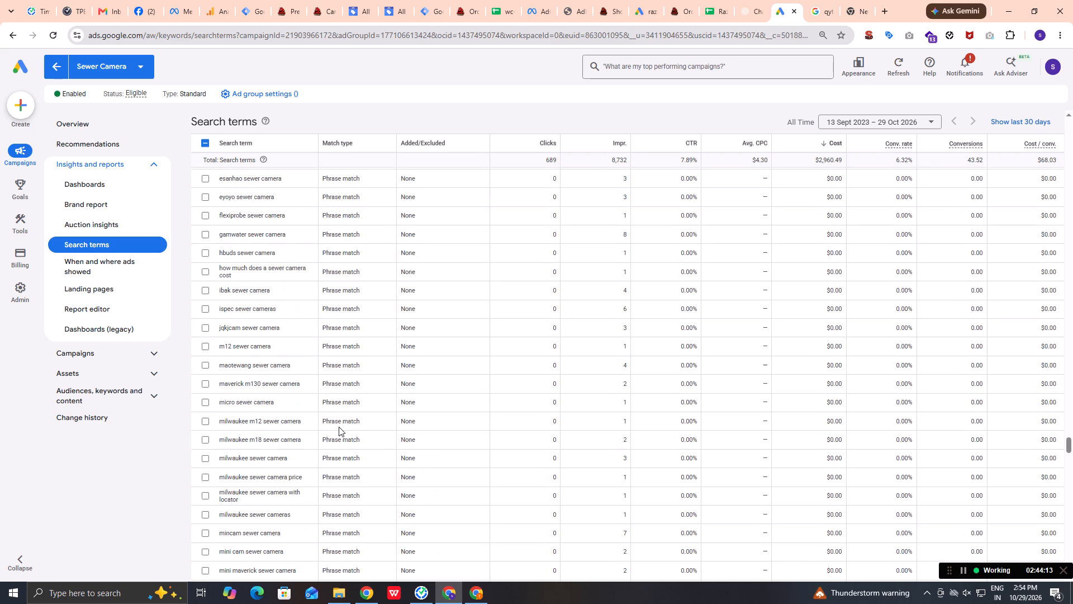
pyautogui.scroll(7, 339, 427)
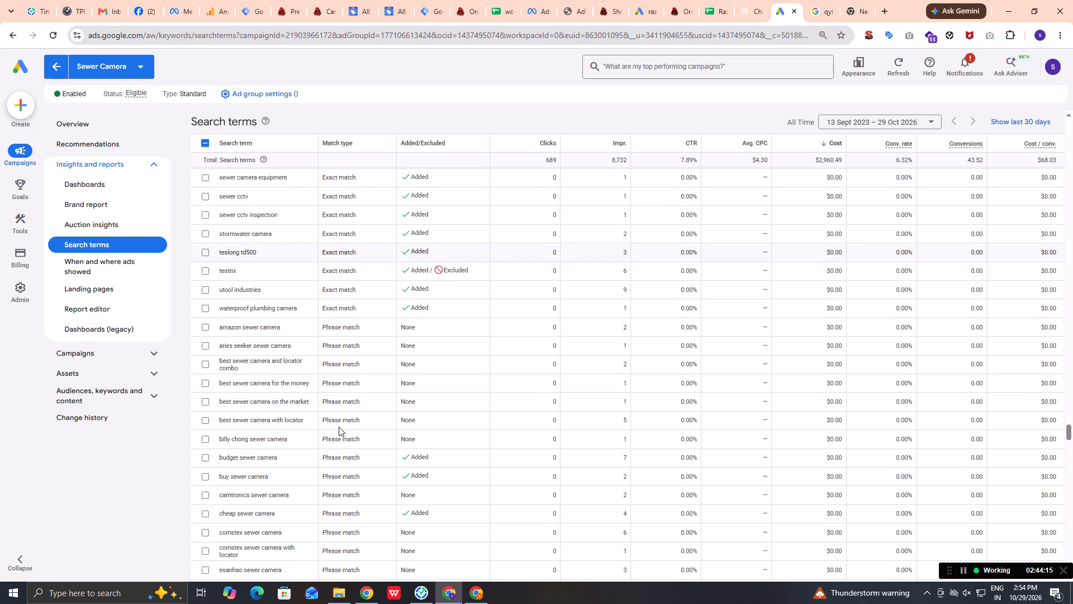
pyautogui.scroll(14, 339, 427)
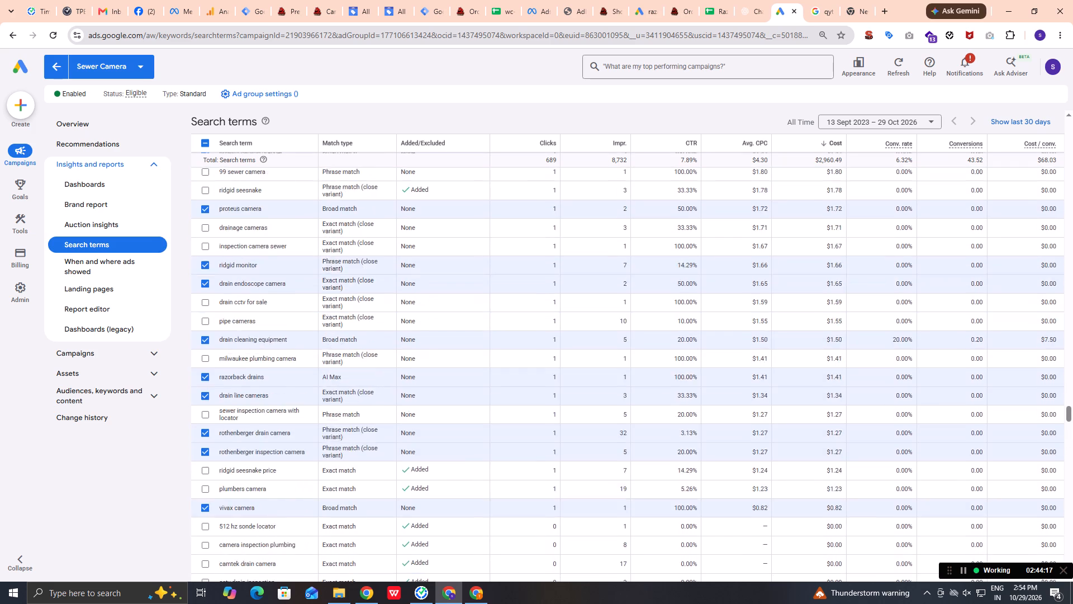
pyautogui.scroll(8, 339, 427)
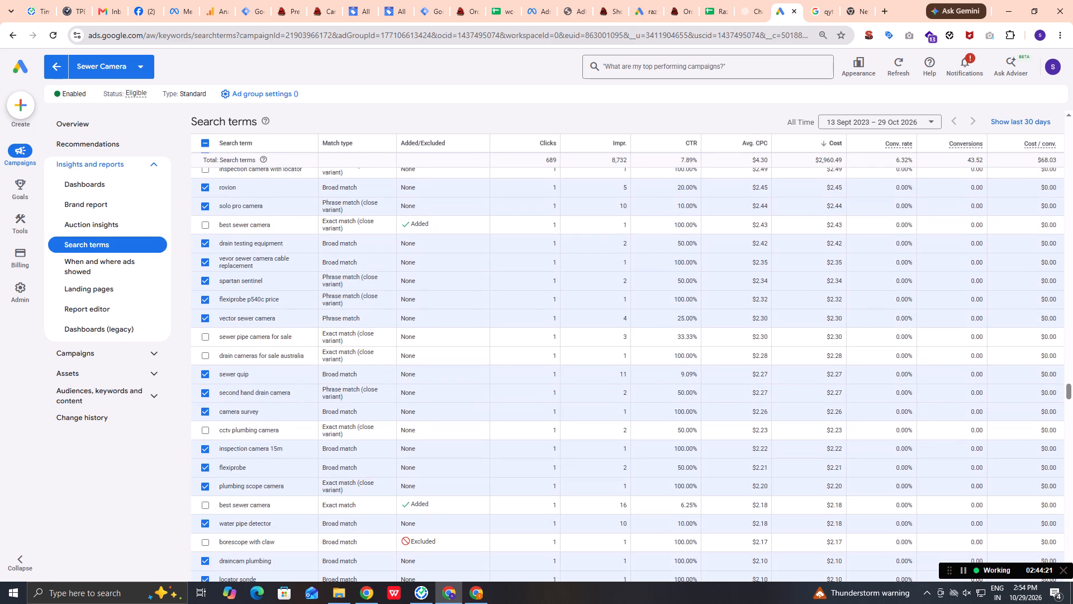
pyautogui.scroll(4, 339, 427)
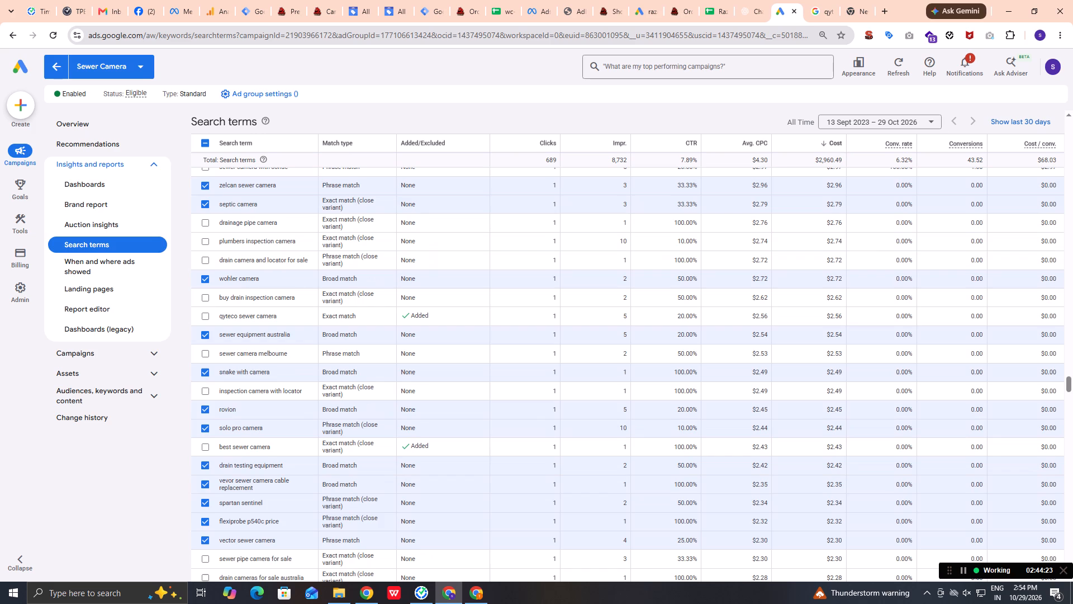
pyautogui.scroll(4, 339, 427)
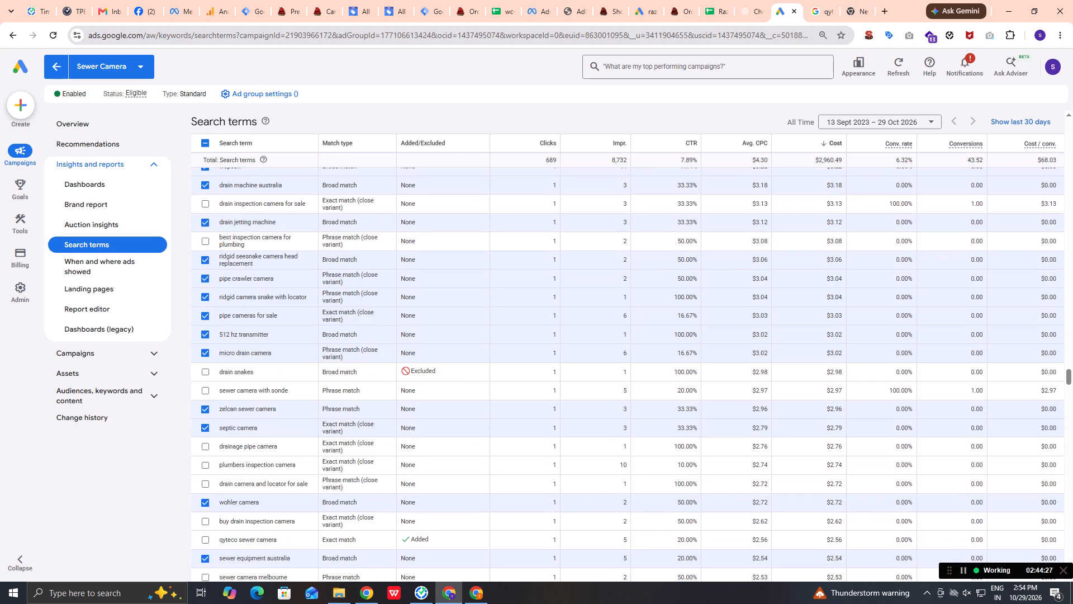
pyautogui.scroll(18, 339, 427)
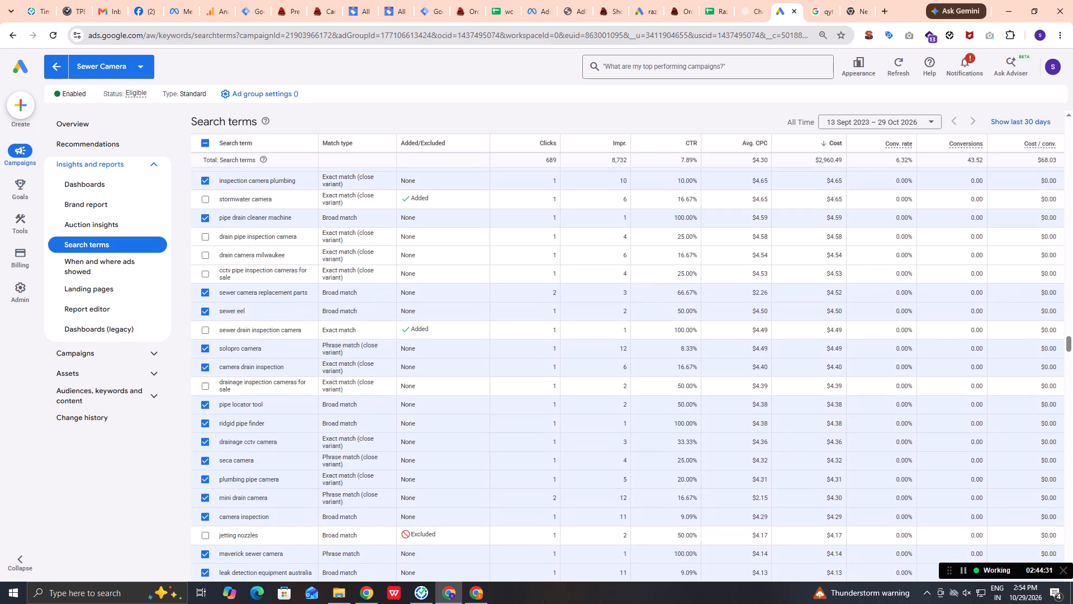
pyautogui.scroll(5, 339, 427)
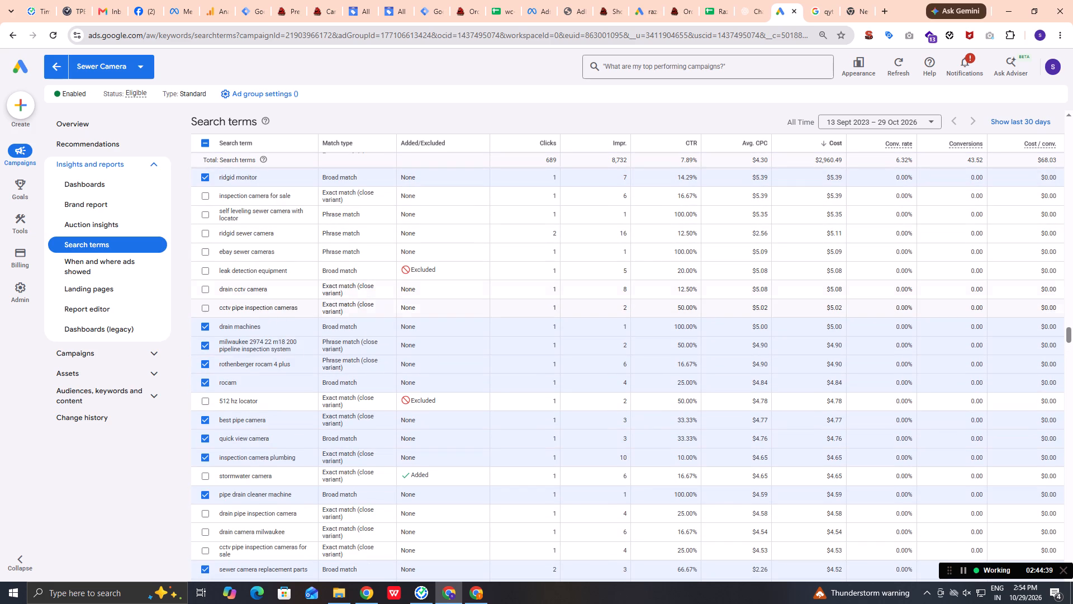
pyautogui.scroll(1, 271, 277)
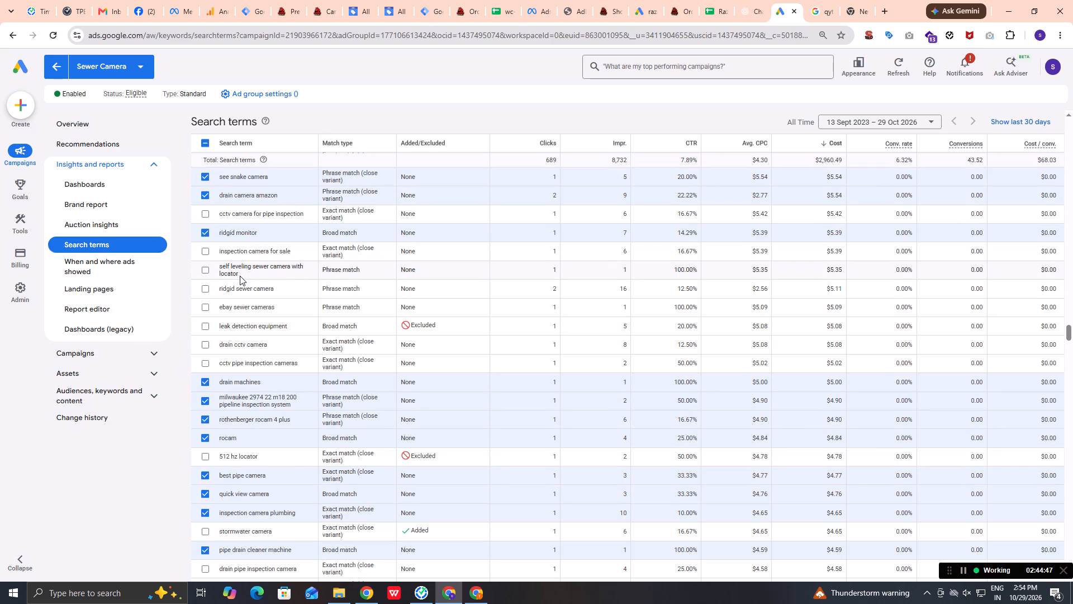
# Replace the flagged negative keyword [sewer camera australia] with "self leveling sewer camera with locator", copied from the search terms table.
pyautogui.moveTo(240, 276); pyautogui.dragTo(221, 267)
pyautogui.hotkey('ctrl', 'c')
pyautogui.scroll(14, 264, 318)
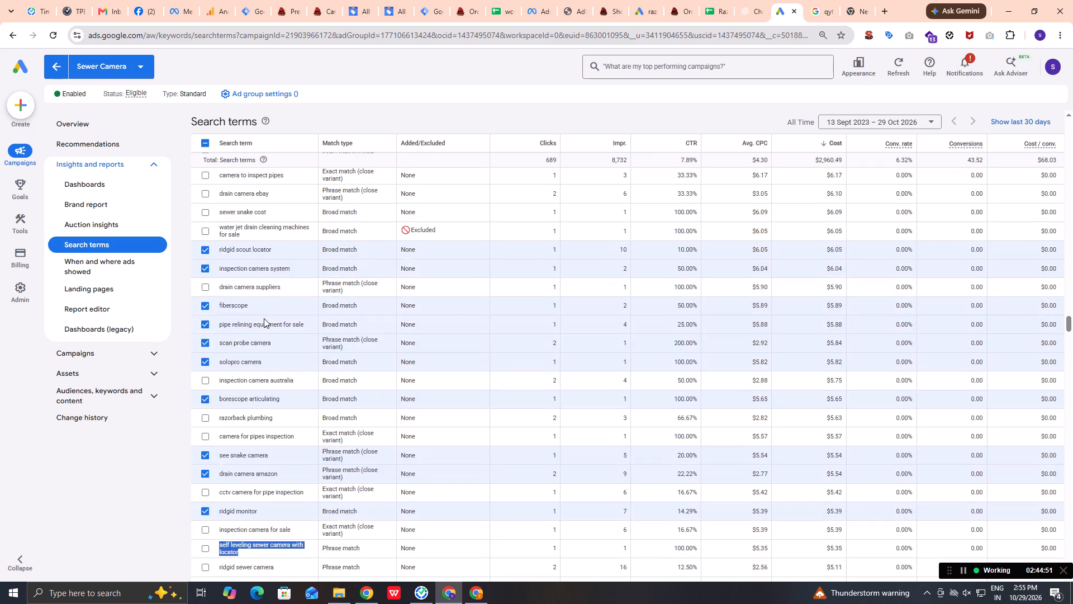
pyautogui.scroll(10, 264, 318)
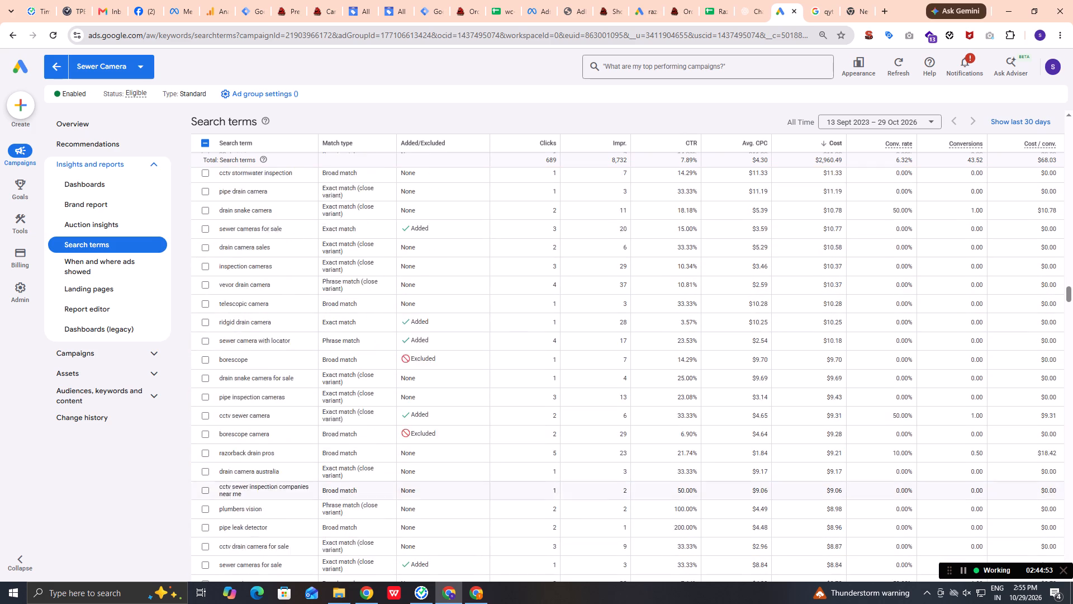
pyautogui.scroll(7, 259, 326)
pyautogui.moveTo(1067, 274); pyautogui.dragTo(1064, 187)
pyautogui.scroll(20, 486, 341)
pyautogui.scroll(3, 486, 341)
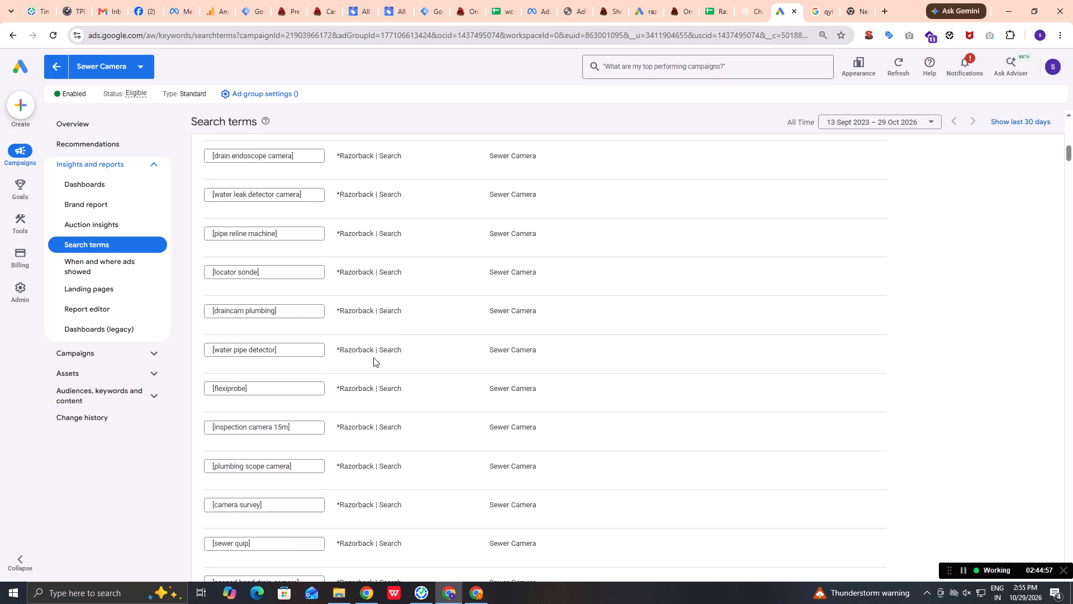
pyautogui.scroll(13, 373, 357)
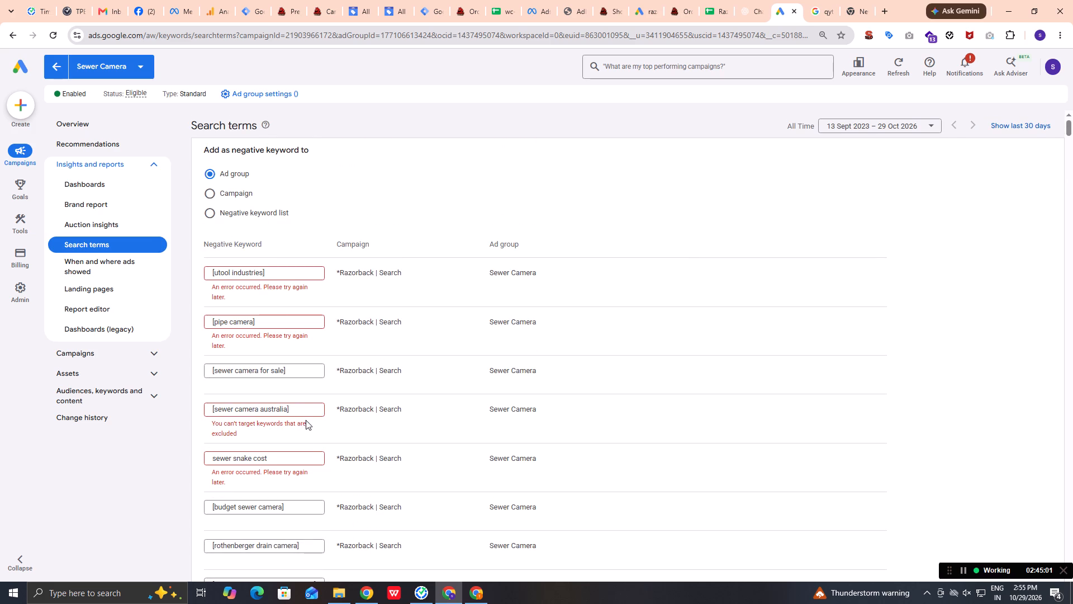
pyautogui.moveTo(306, 412); pyautogui.dragTo(155, 413)
pyautogui.hotkey('ctrl', 'v')
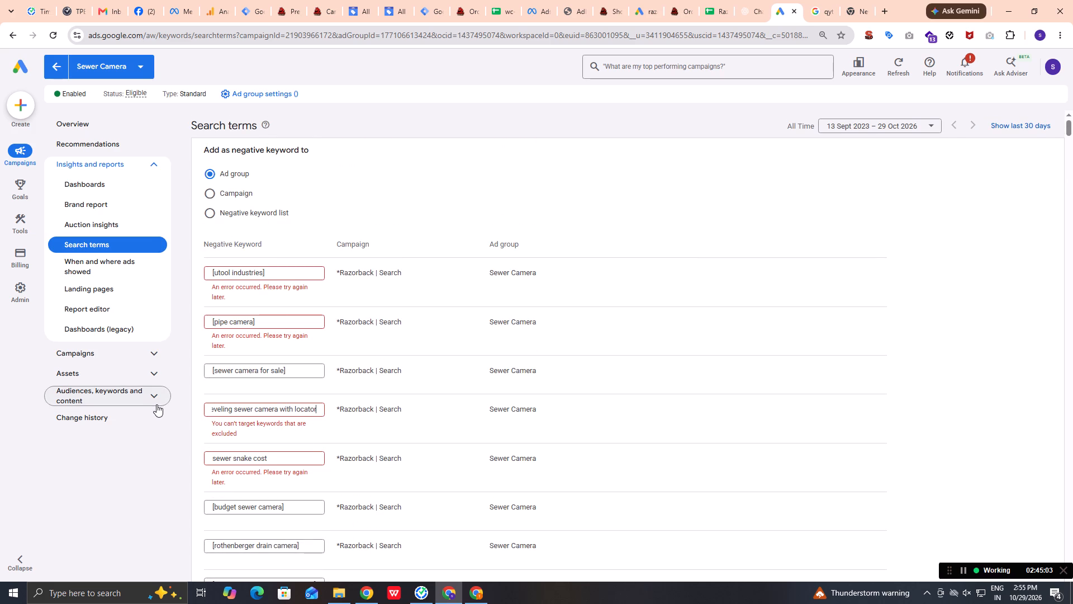
# Examine the search terms table for an unselected, not yet excluded, non-converting term that can replace another flagged negative keyword.
pyautogui.moveTo(1066, 127); pyautogui.dragTo(1071, 413)
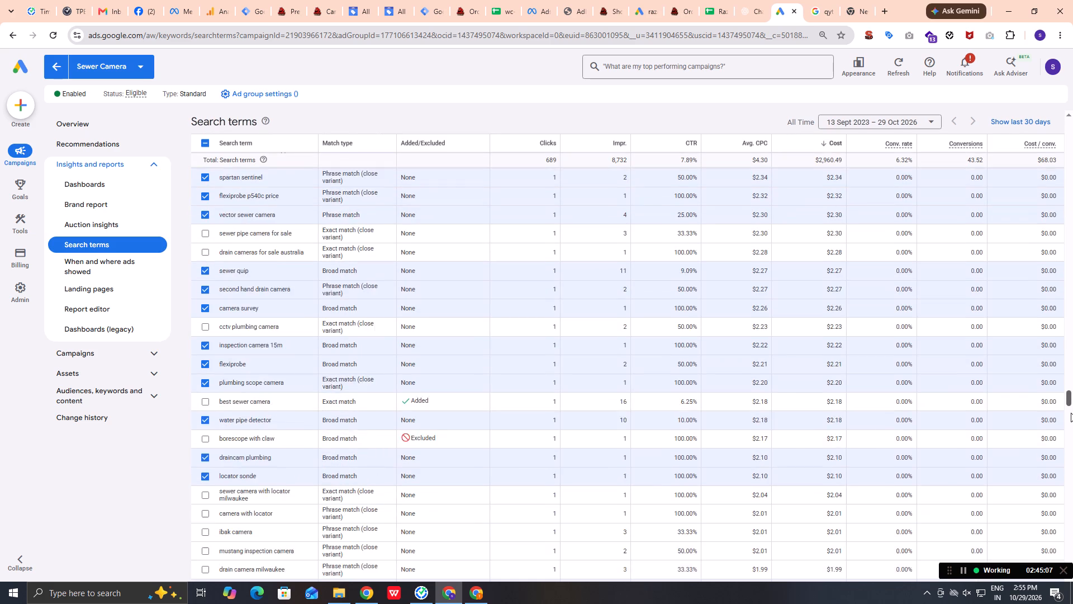
pyautogui.moveTo(1071, 413); pyautogui.dragTo(1069, 445)
pyautogui.scroll(3, 505, 428)
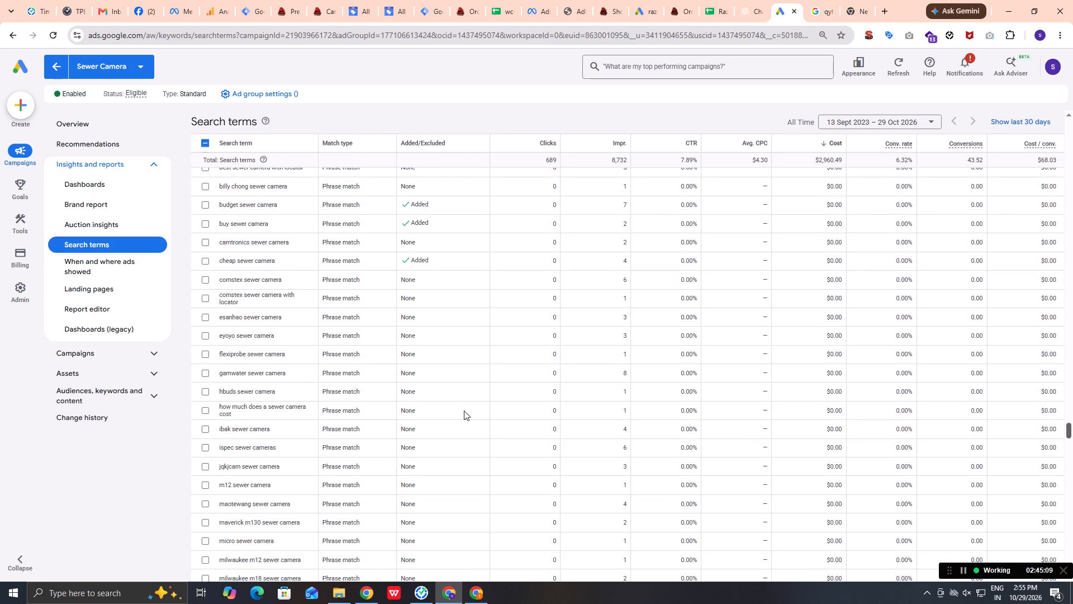
pyautogui.scroll(20, 464, 410)
pyautogui.scroll(10, 464, 410)
pyautogui.scroll(14, 391, 341)
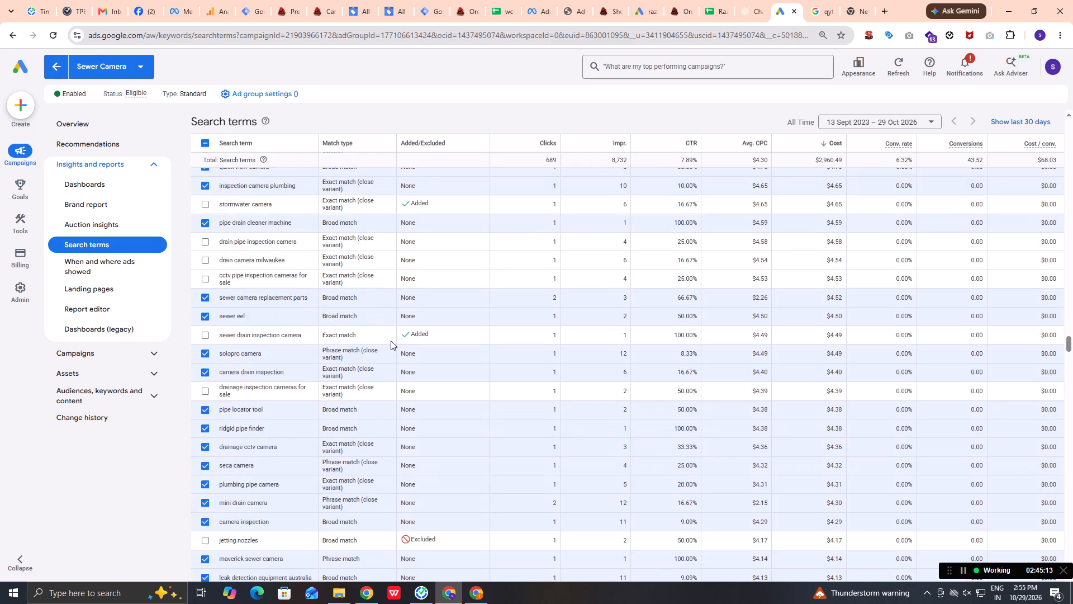
pyautogui.scroll(7, 391, 341)
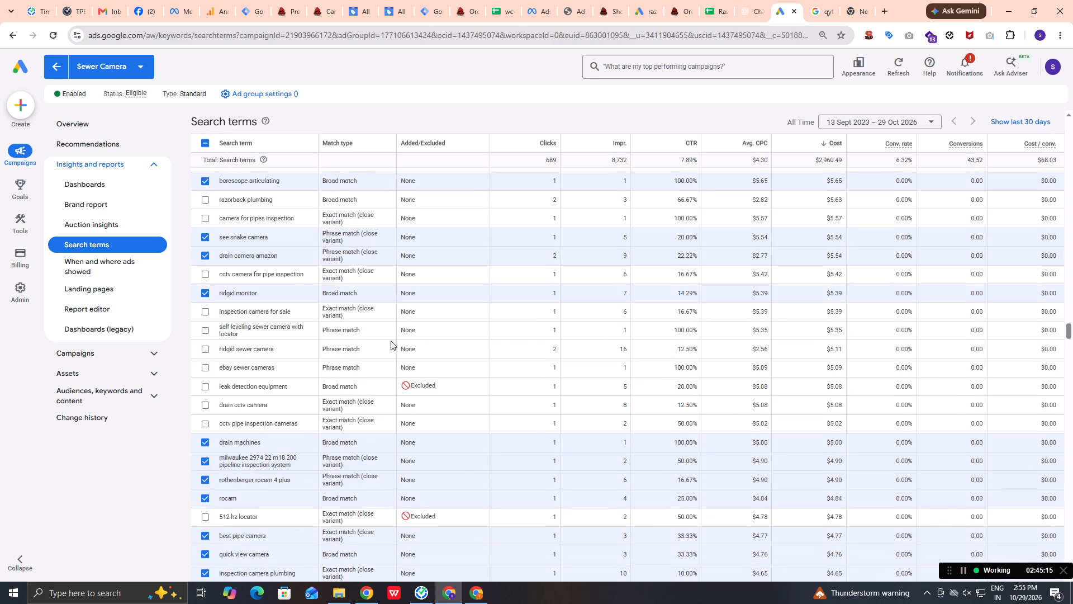
pyautogui.scroll(4, 391, 341)
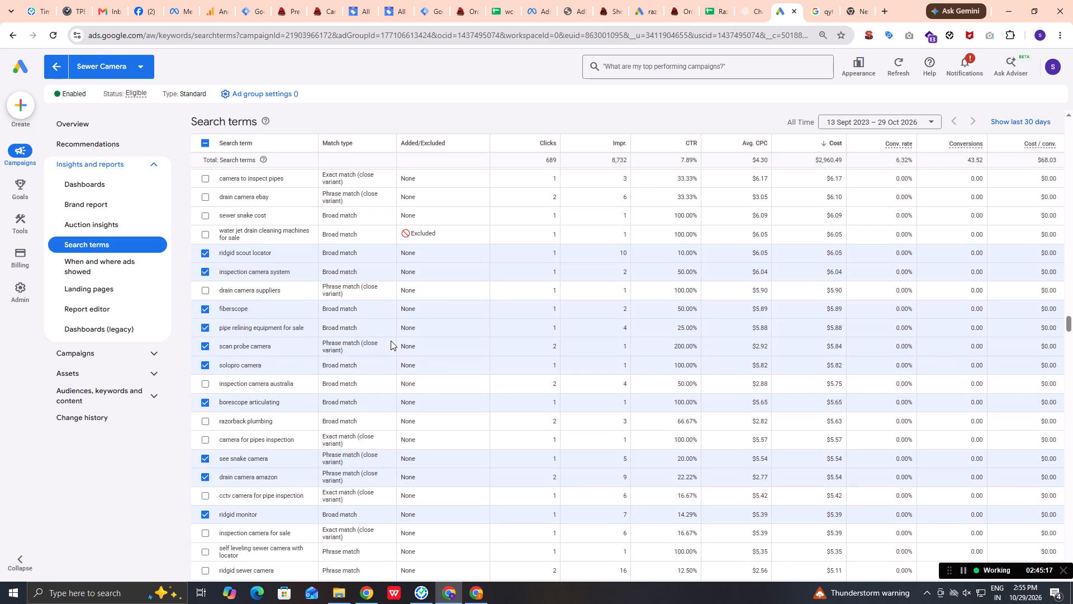
pyautogui.scroll(2, 391, 341)
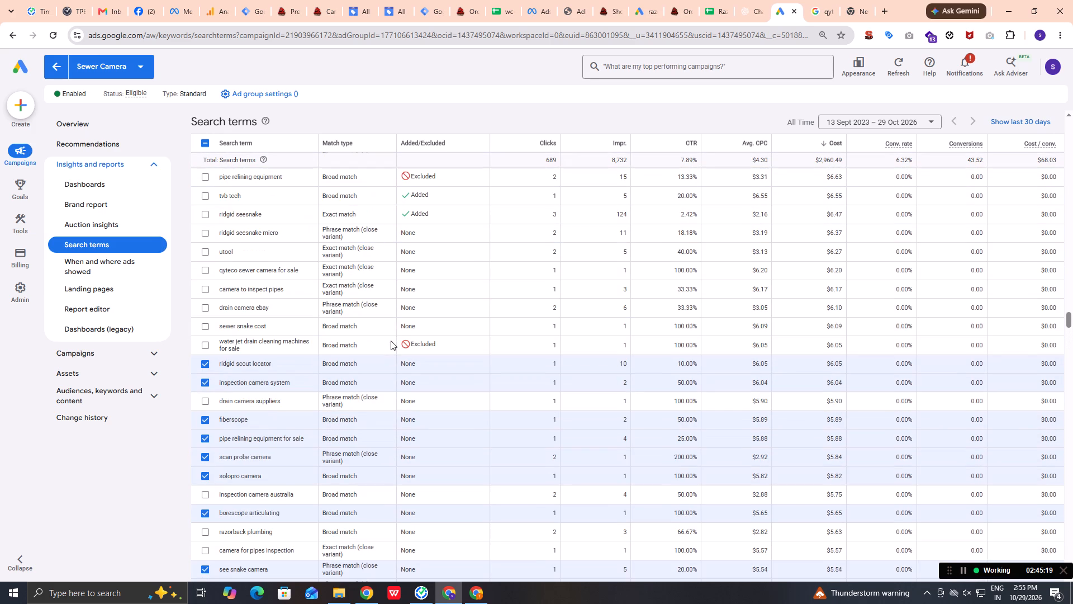
pyautogui.scroll(3, 391, 341)
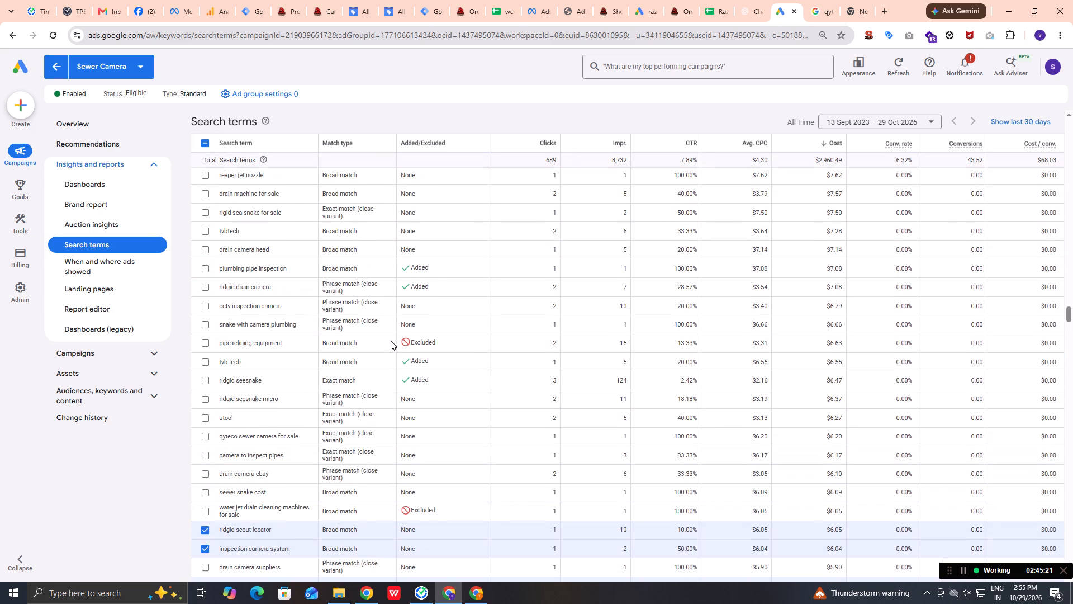
pyautogui.scroll(-3, 391, 341)
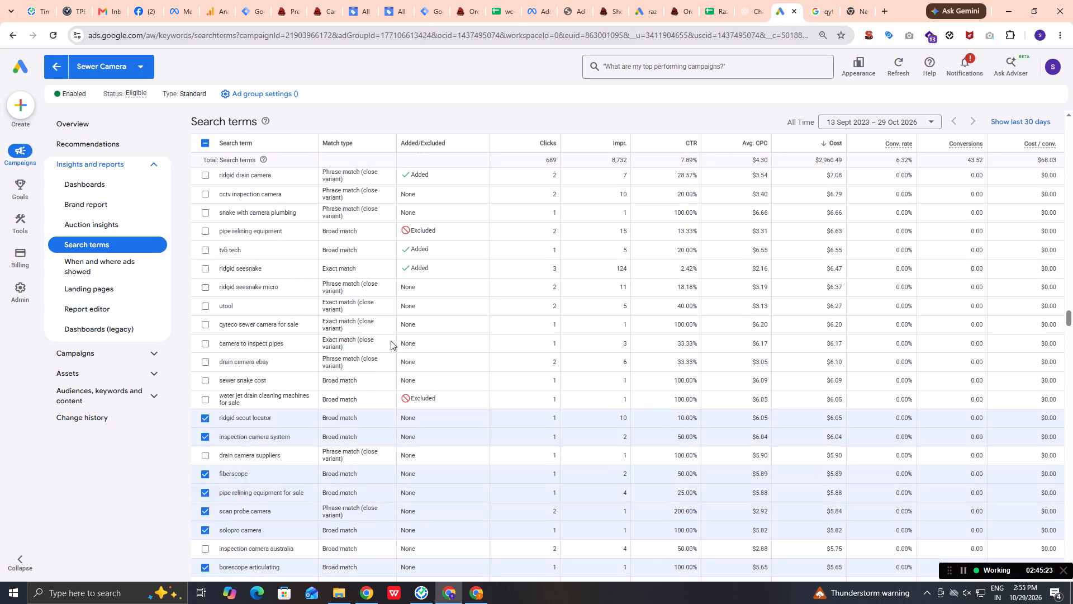
pyautogui.scroll(-2, 391, 341)
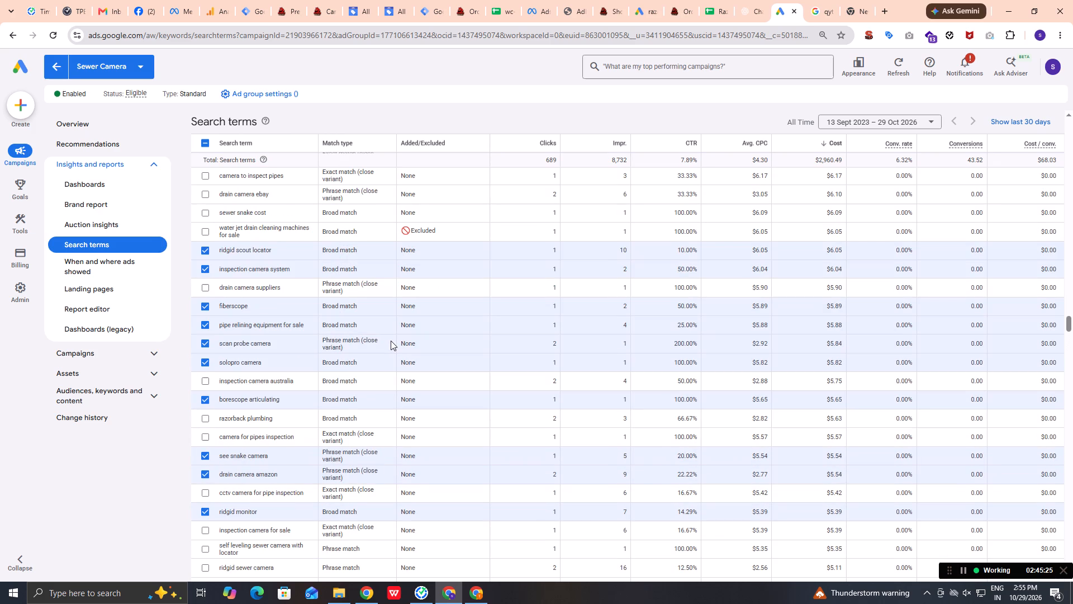
pyautogui.scroll(-2, 391, 341)
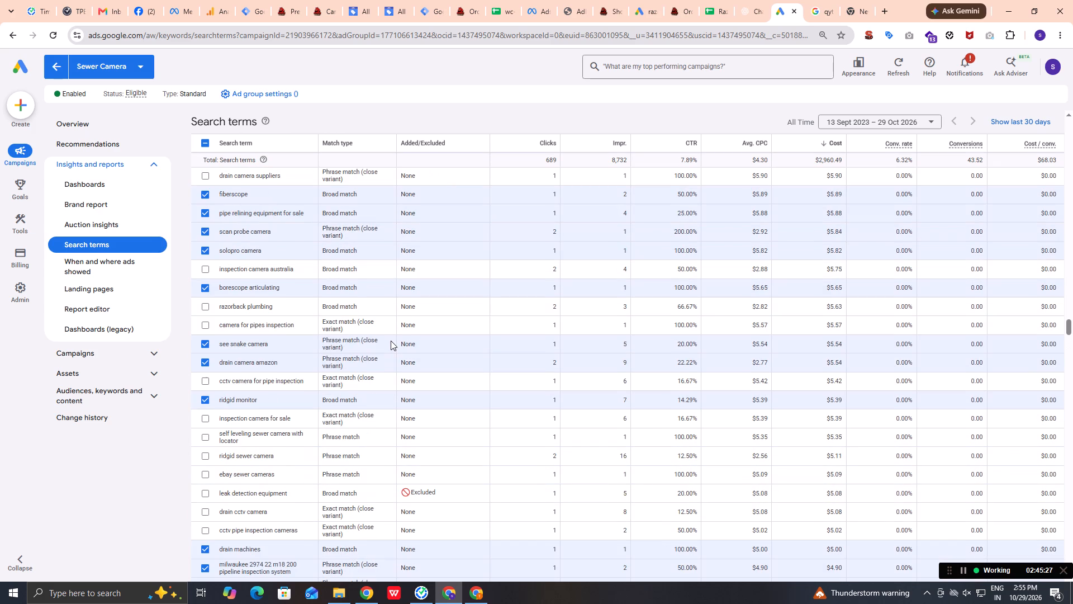
pyautogui.scroll(-2, 391, 341)
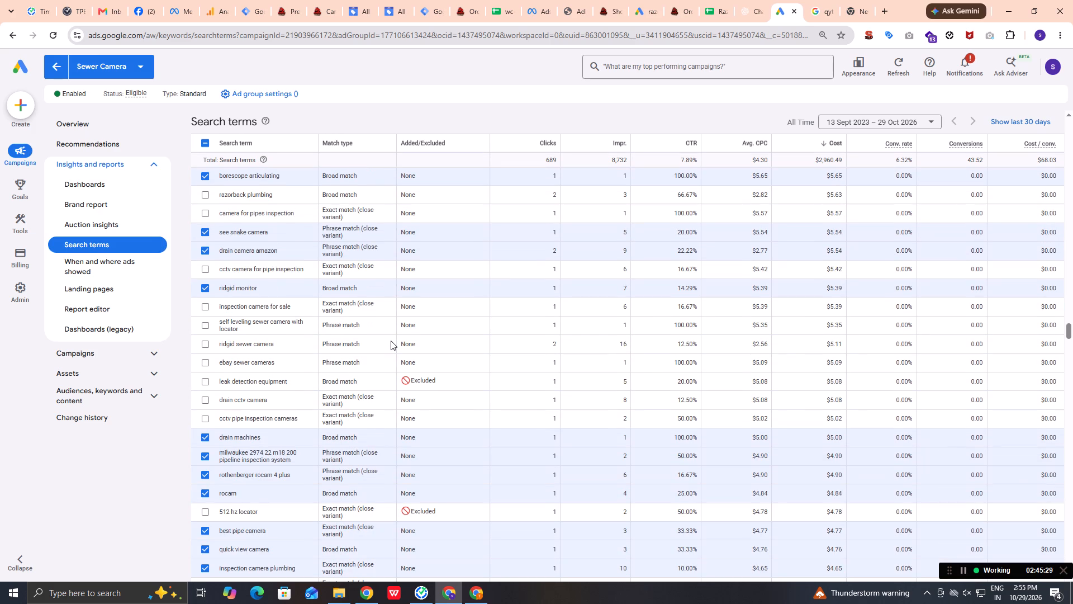
pyautogui.scroll(-3, 391, 341)
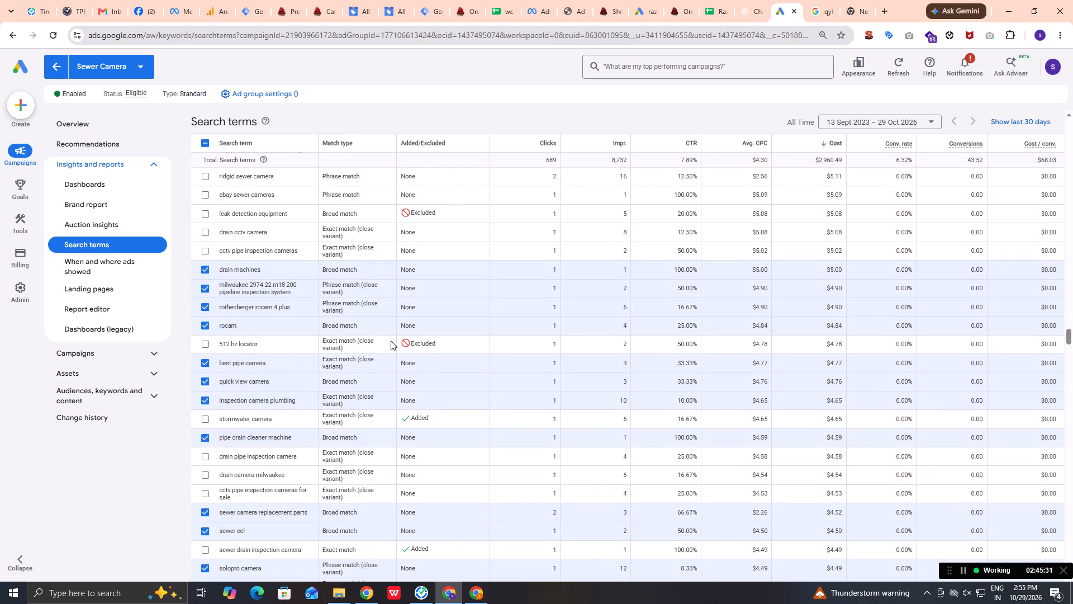
pyautogui.scroll(-1, 391, 341)
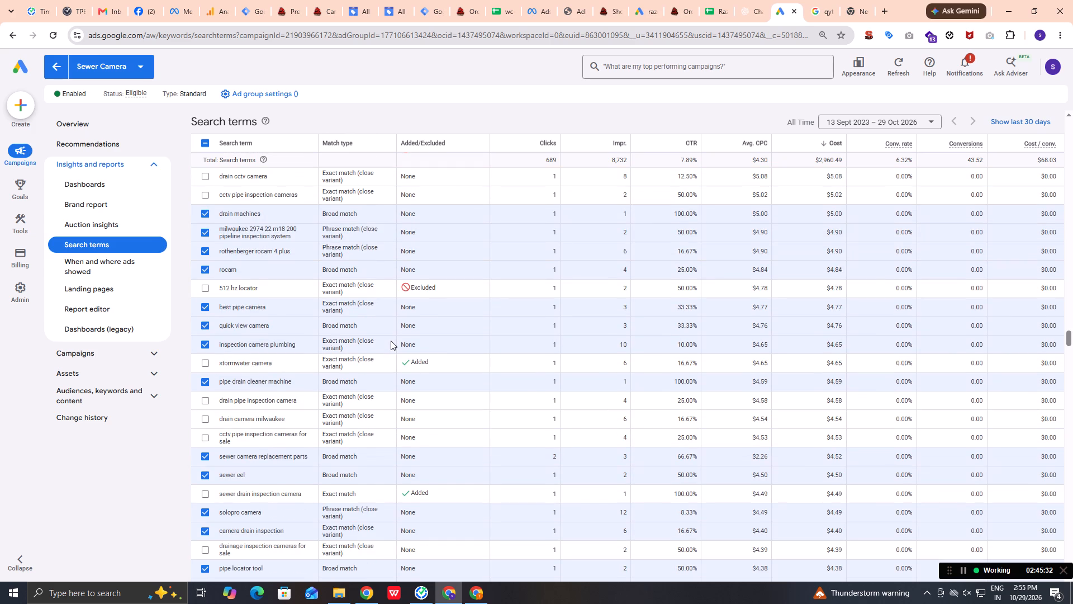
pyautogui.scroll(-2, 391, 341)
pyautogui.scroll(1, 391, 341)
pyautogui.scroll(-1, 391, 341)
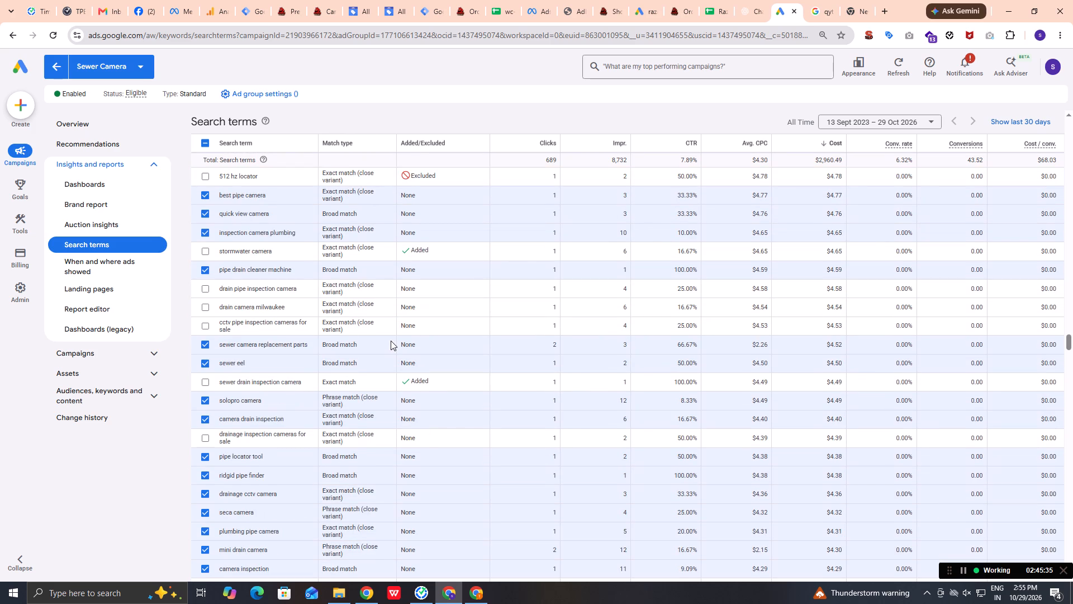
pyautogui.scroll(-2, 391, 341)
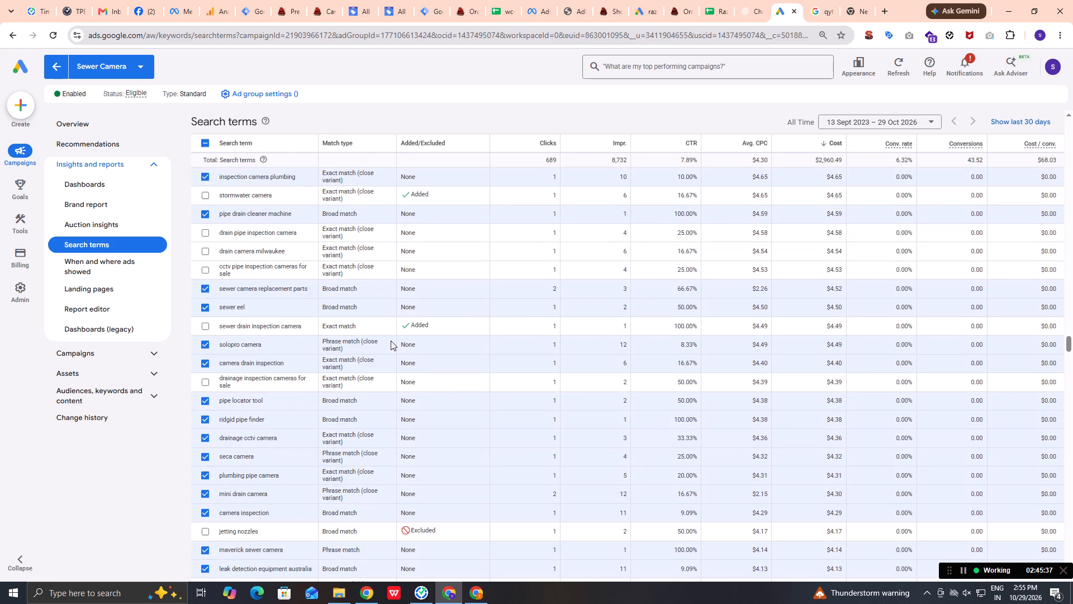
pyautogui.scroll(-3, 391, 341)
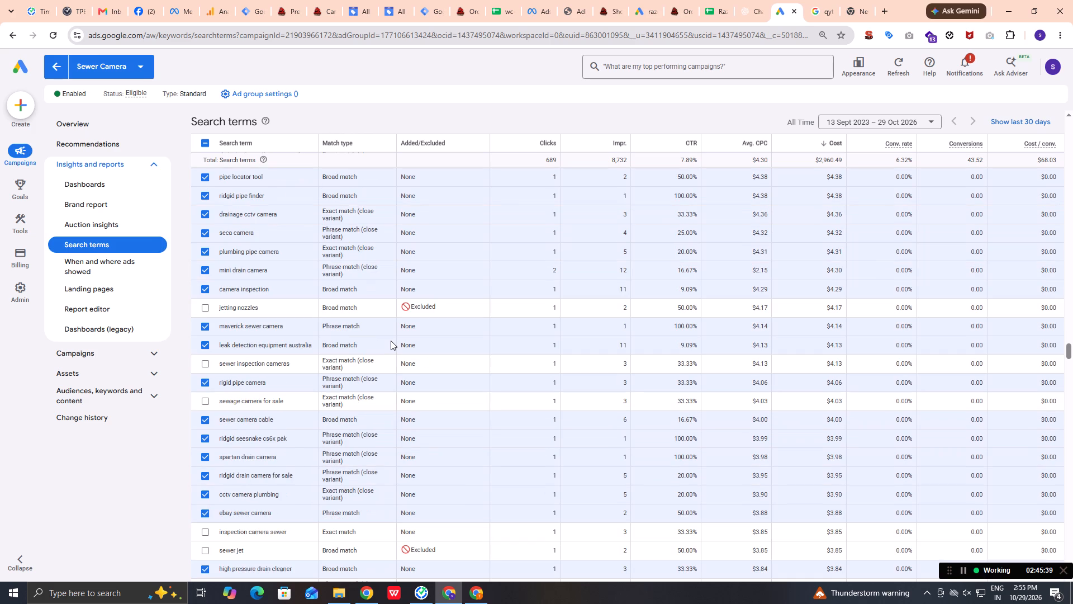
pyautogui.scroll(-2, 391, 341)
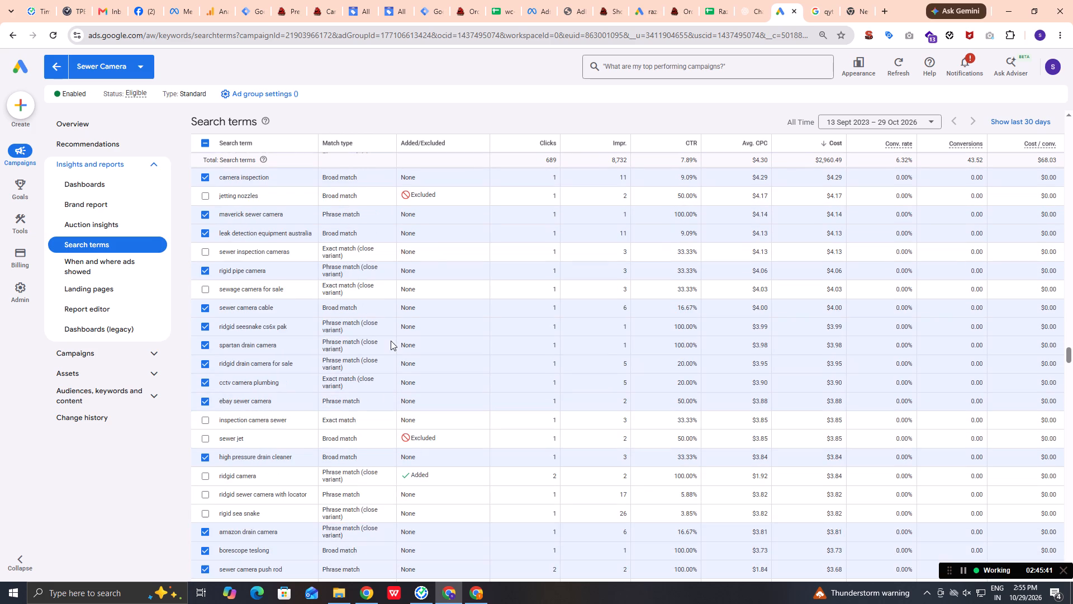
pyautogui.scroll(1, 391, 341)
pyautogui.scroll(-4, 391, 341)
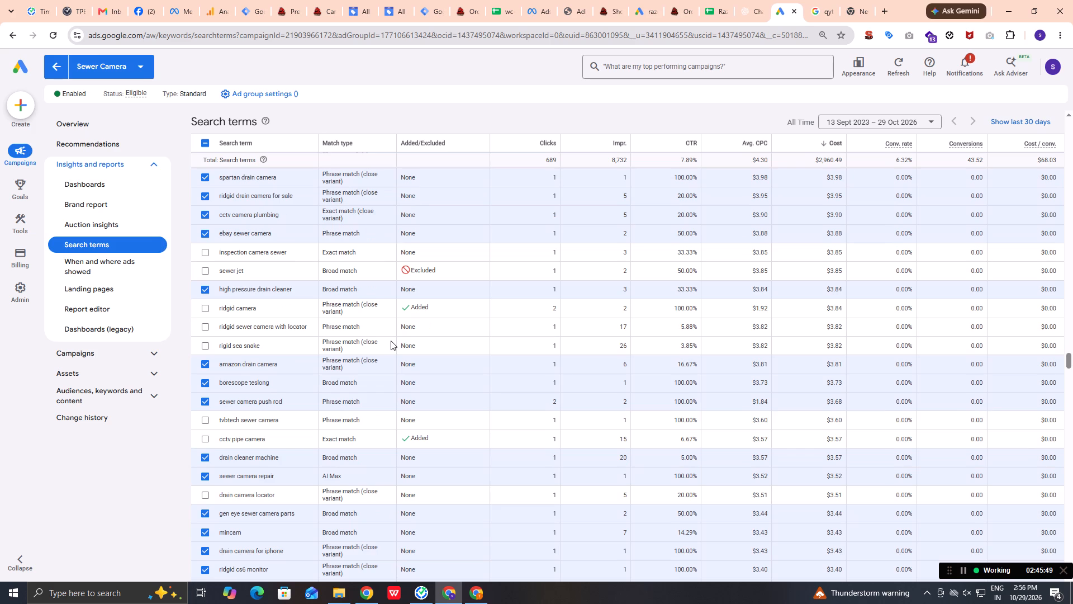
pyautogui.scroll(10, 391, 341)
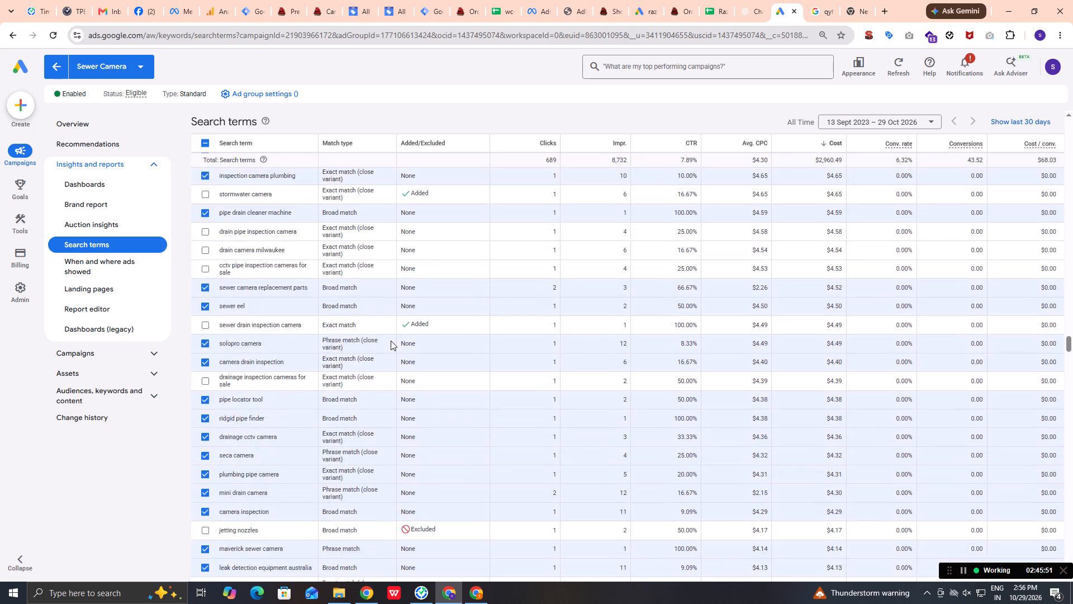
pyautogui.scroll(12, 391, 341)
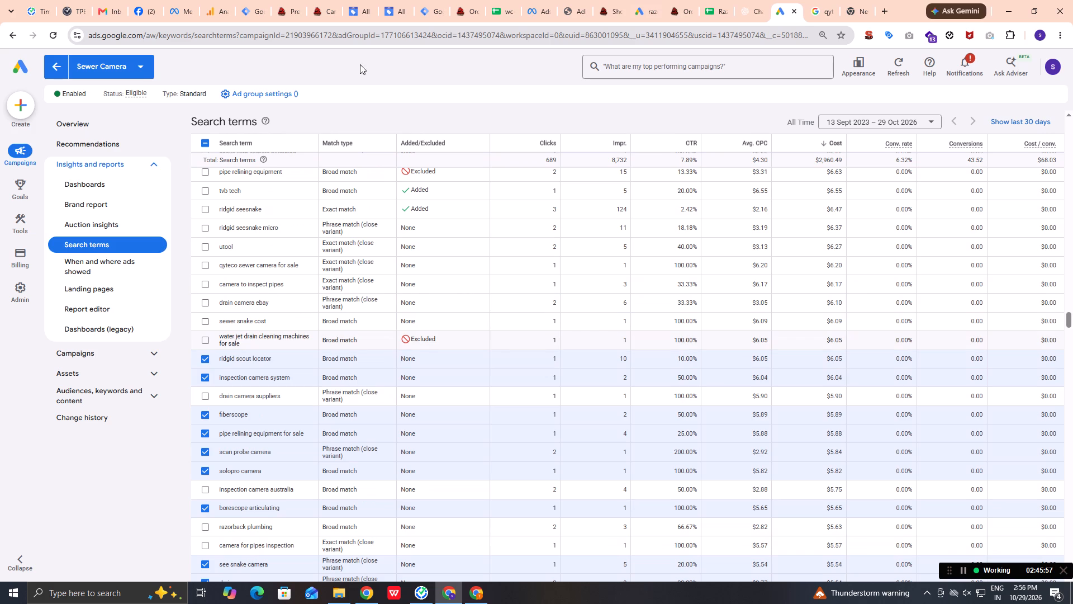
# Select the search term "sewer snake cost" in the search terms table.
pyautogui.click(205, 321)
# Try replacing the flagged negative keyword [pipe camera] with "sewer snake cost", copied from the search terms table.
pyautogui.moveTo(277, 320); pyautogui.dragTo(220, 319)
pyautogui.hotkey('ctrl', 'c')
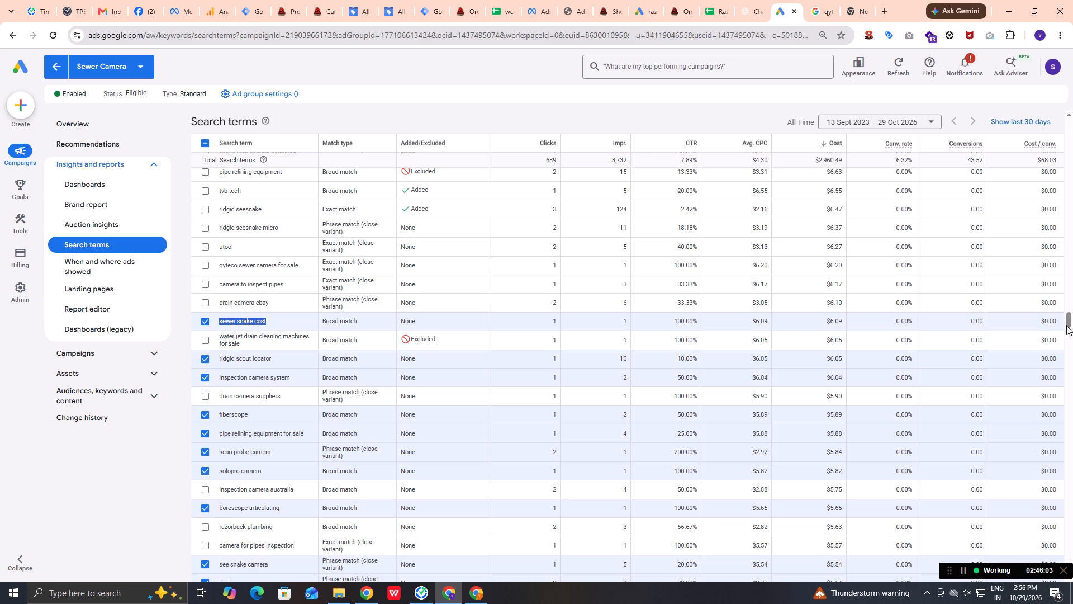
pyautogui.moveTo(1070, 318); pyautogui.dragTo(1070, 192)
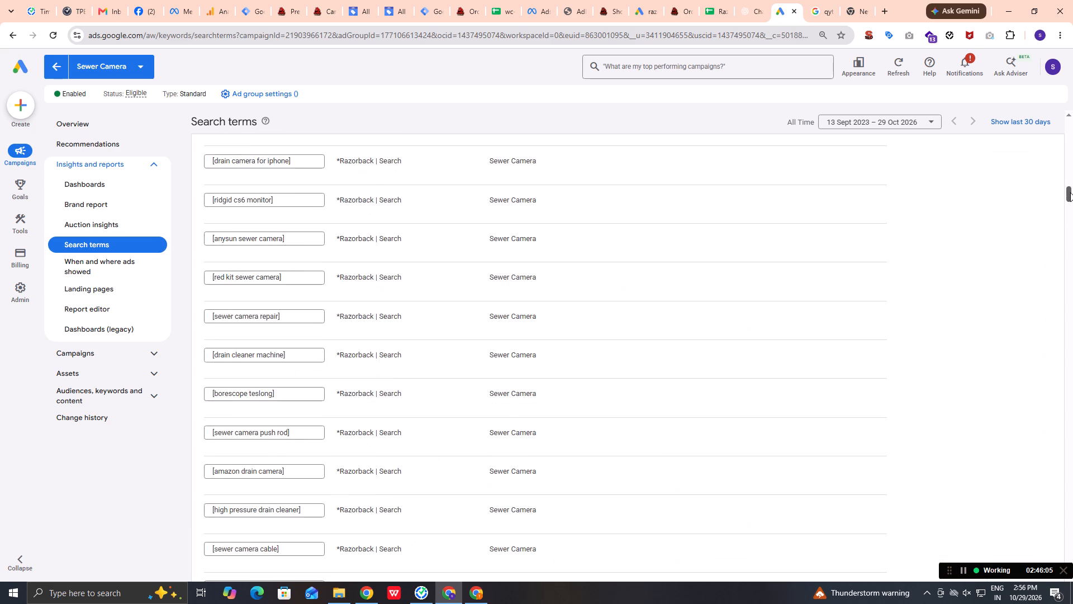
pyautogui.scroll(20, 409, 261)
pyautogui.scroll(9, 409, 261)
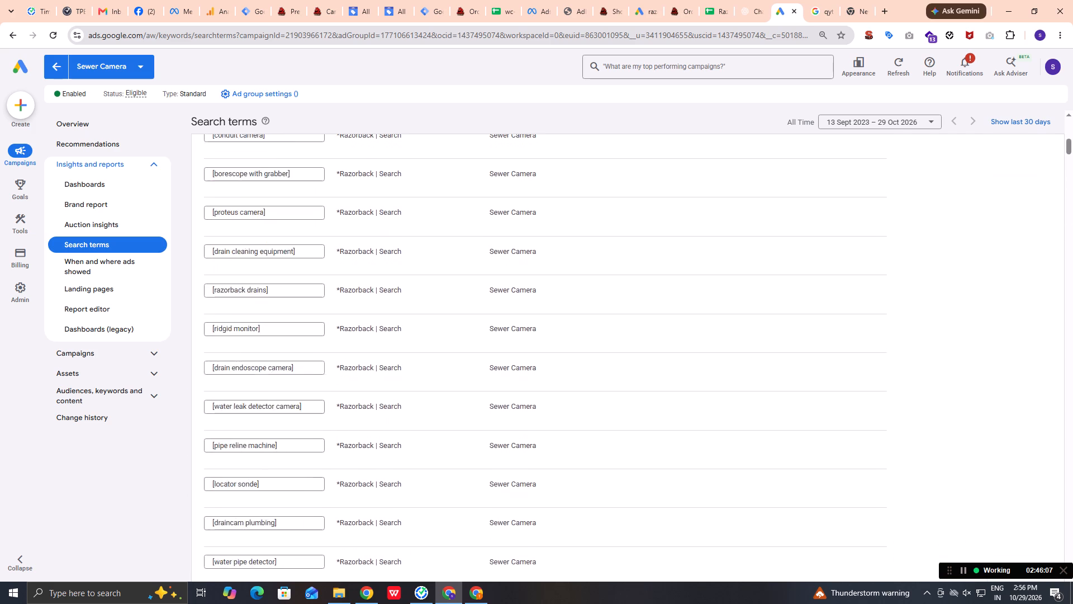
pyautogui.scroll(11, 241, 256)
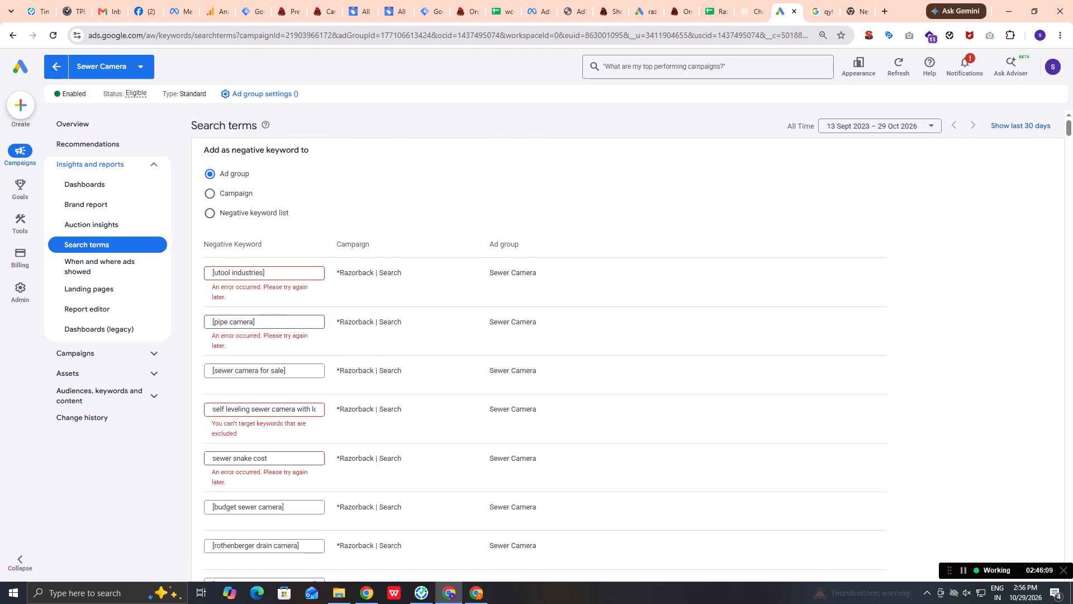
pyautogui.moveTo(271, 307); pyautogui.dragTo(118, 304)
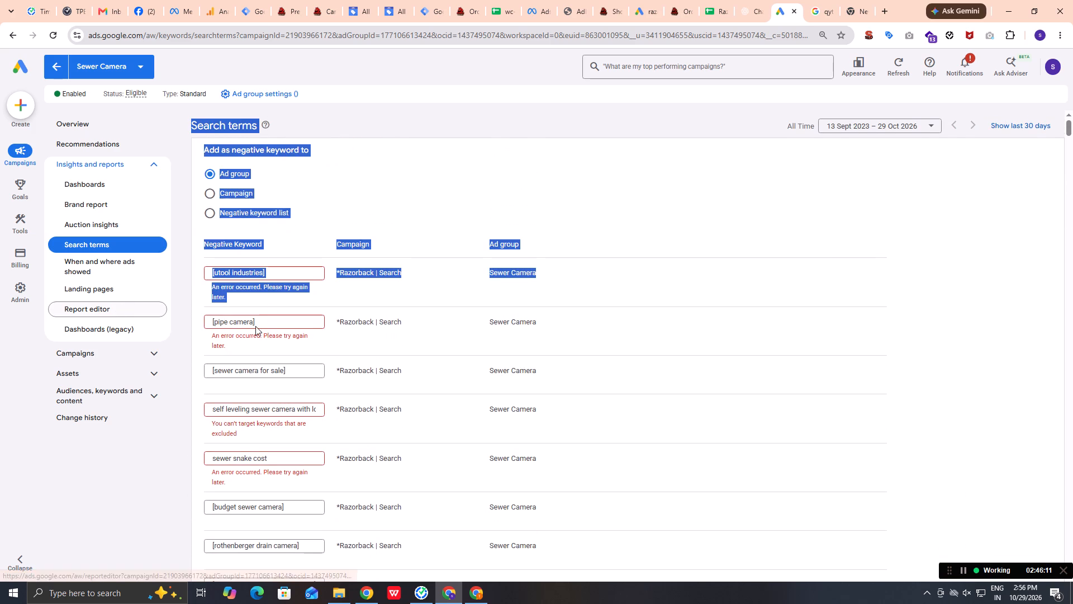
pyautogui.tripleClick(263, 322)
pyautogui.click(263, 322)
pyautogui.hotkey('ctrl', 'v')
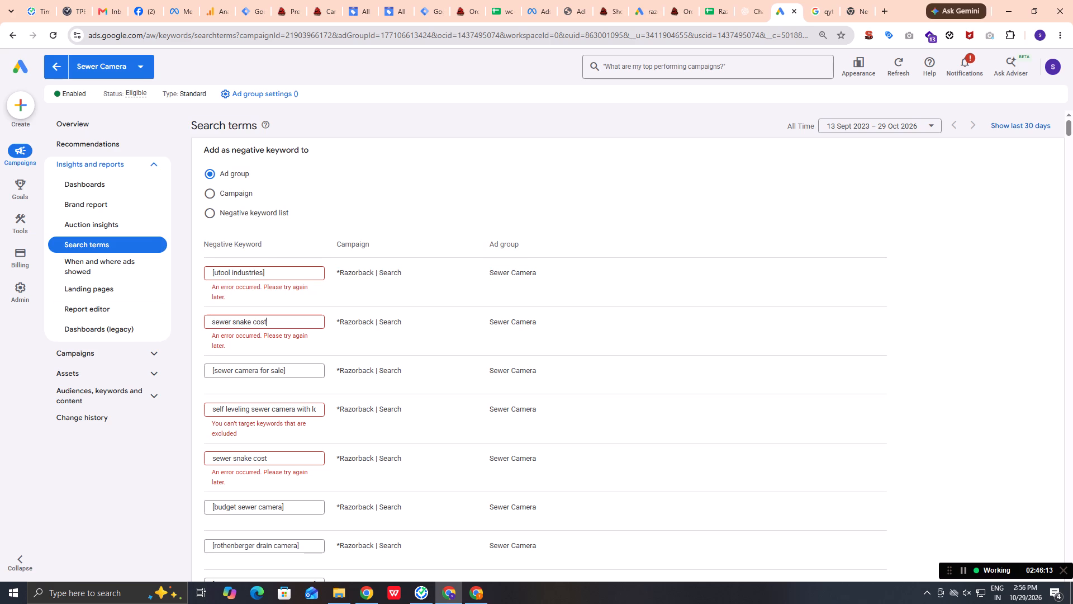
# Replace the duplicate "sewer snake cost" in the second negative keyword entry with "drain camera ebay", selected in and copied from the search terms table.
pyautogui.moveTo(289, 322); pyautogui.dragTo(198, 322)
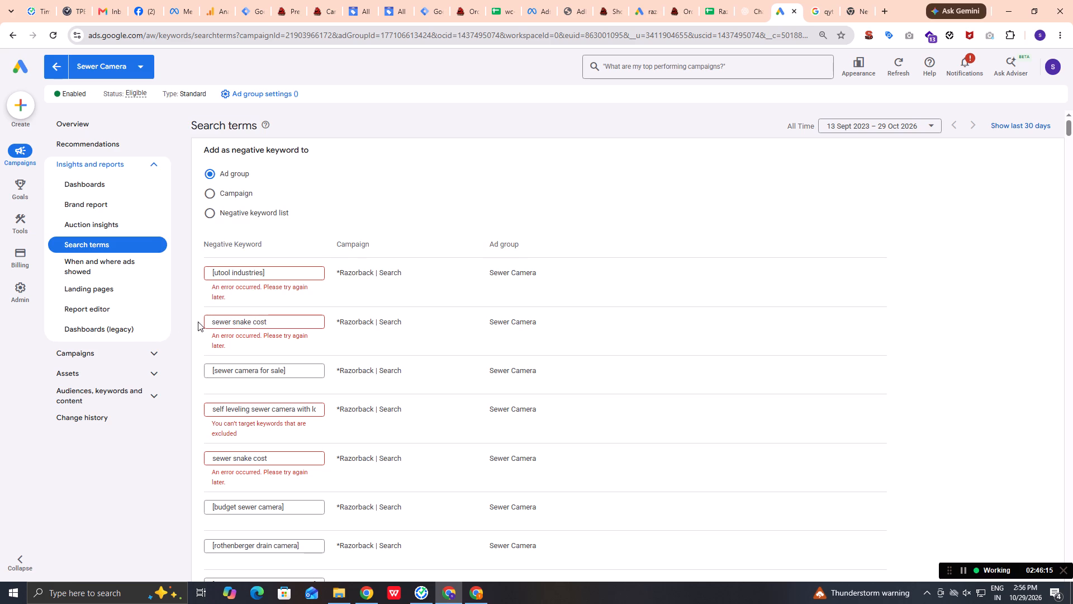
pyautogui.moveTo(198, 322); pyautogui.dragTo(178, 320)
pyautogui.press('BackSpace')
pyautogui.moveTo(1072, 124); pyautogui.dragTo(1072, 319)
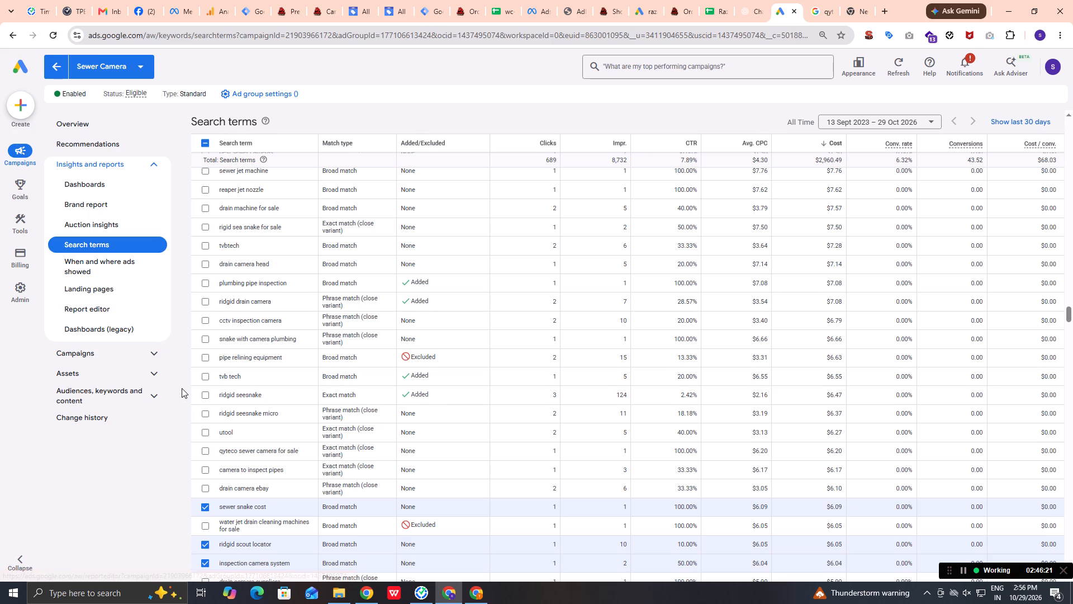
pyautogui.click(204, 490)
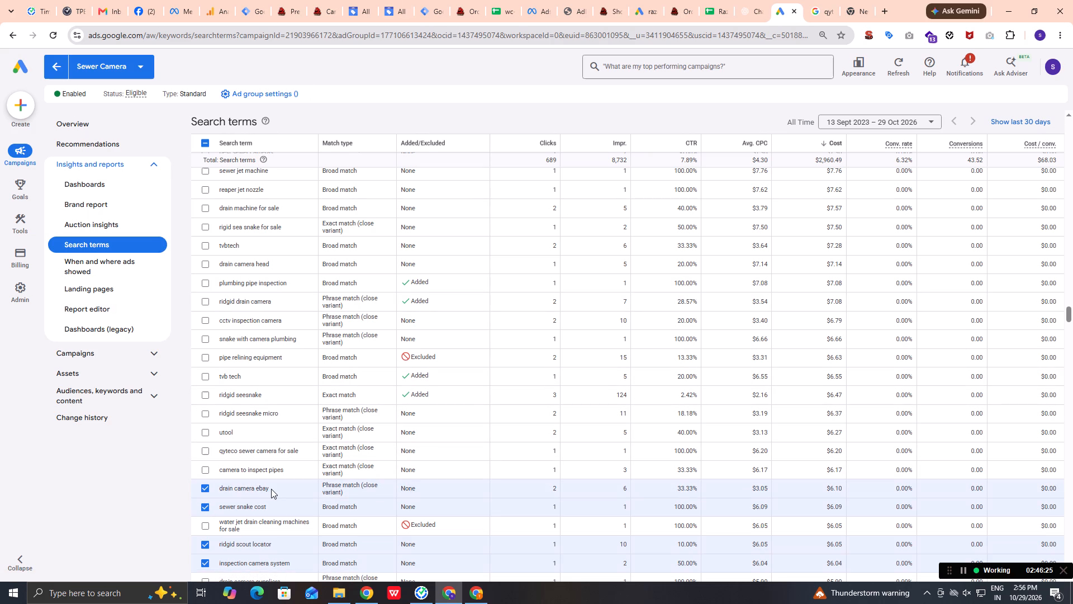
pyautogui.moveTo(274, 488); pyautogui.dragTo(220, 488)
pyautogui.hotkey('ctrl', 'c')
pyautogui.moveTo(1069, 314); pyautogui.dragTo(1072, 264)
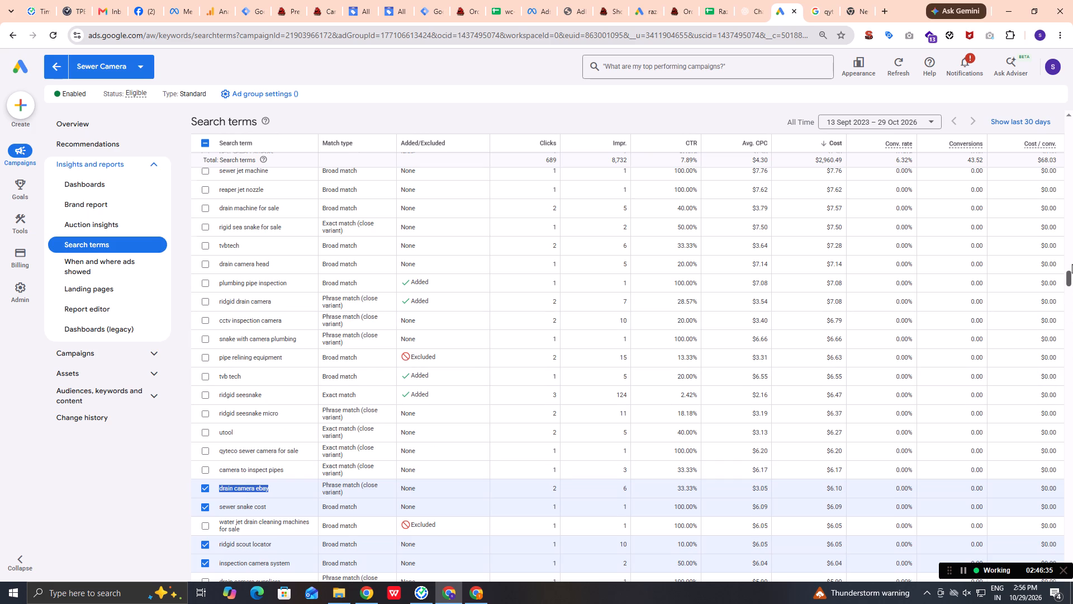
pyautogui.moveTo(1072, 264); pyautogui.dragTo(1069, 187)
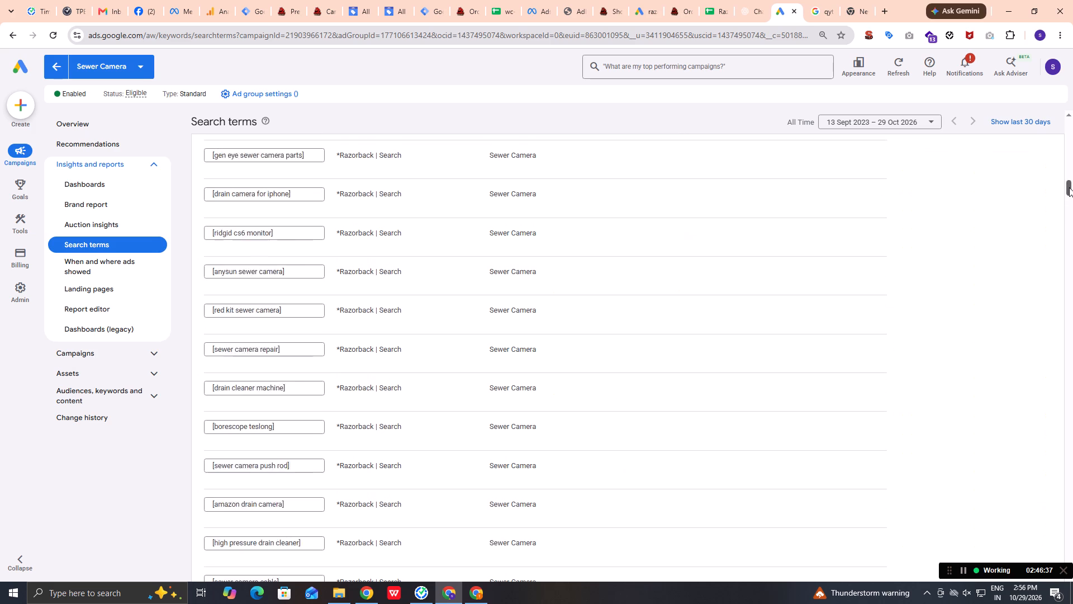
pyautogui.moveTo(1069, 187); pyautogui.dragTo(1067, 174)
pyautogui.scroll(2, 500, 328)
pyautogui.scroll(-2, 468, 331)
pyautogui.scroll(1, 461, 331)
pyautogui.scroll(2, 329, 338)
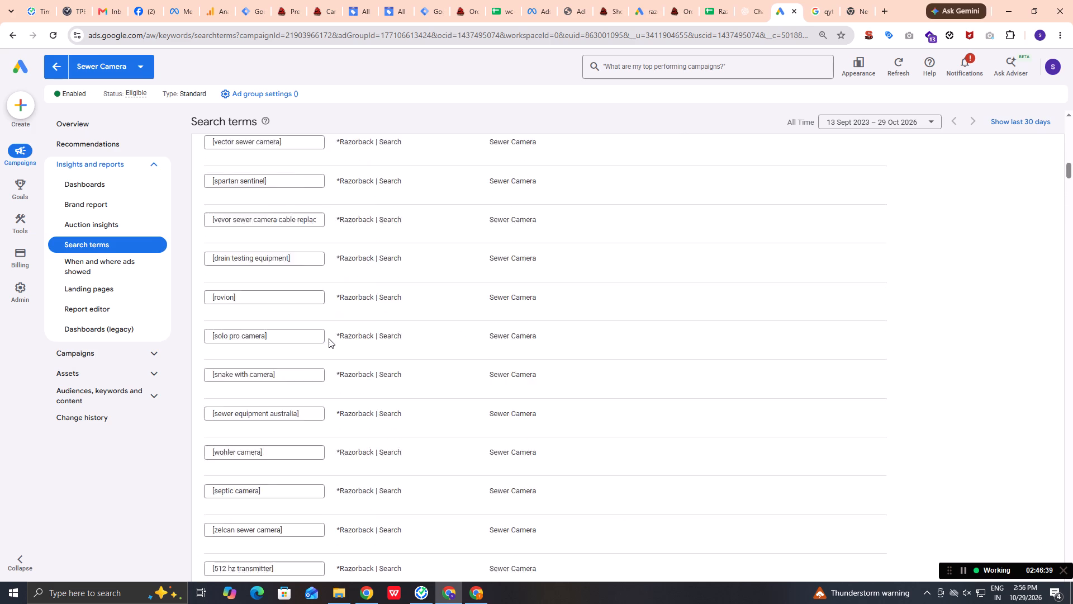
pyautogui.scroll(20, 329, 338)
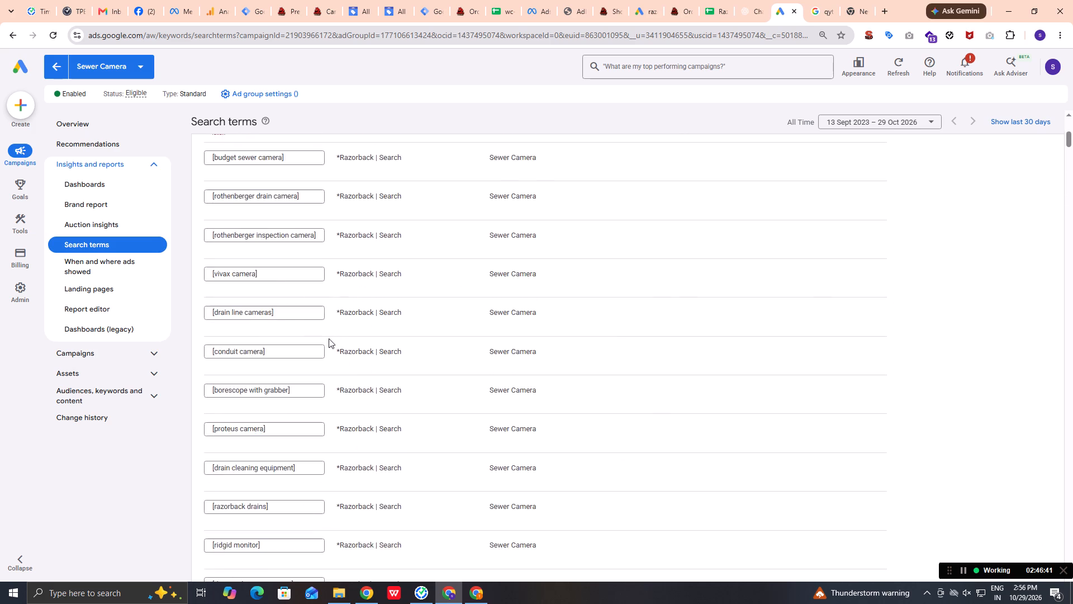
pyautogui.scroll(4, 329, 338)
pyautogui.click(265, 317)
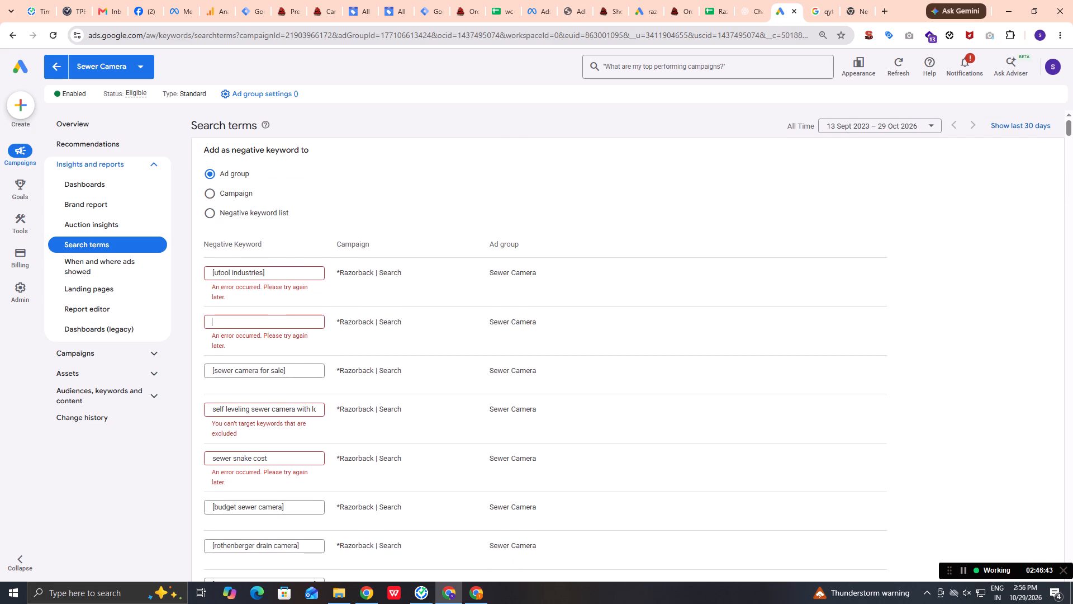
pyautogui.hotkey('ctrl', 'v')
# Enclose the negative keyword "drain camera ebay" in square brackets to make it exact match.
pyautogui.scroll(-5, 364, 417)
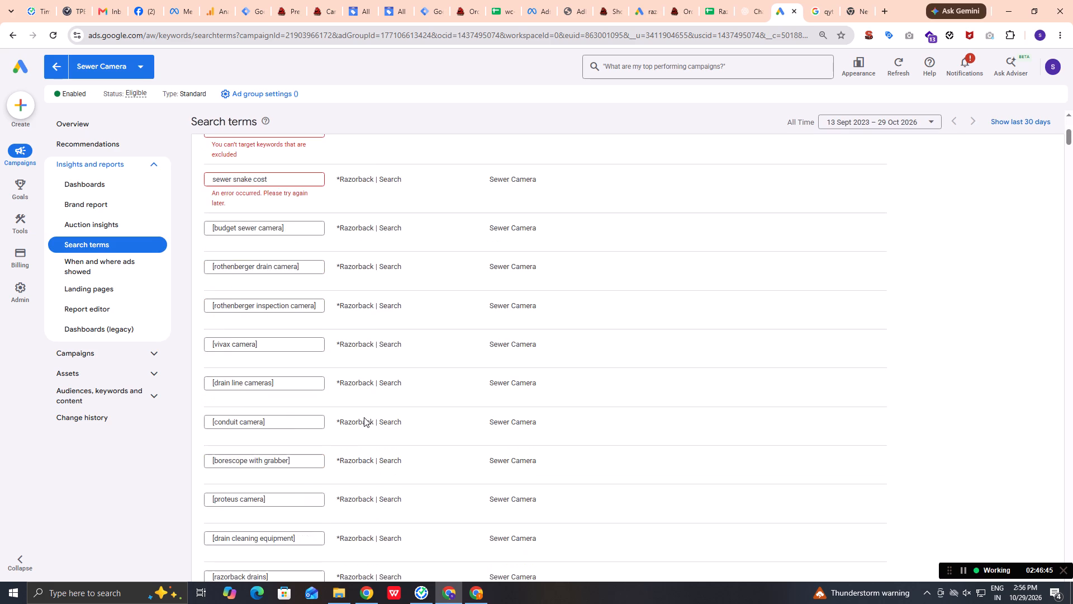
pyautogui.scroll(-4, 364, 417)
pyautogui.scroll(5, 364, 417)
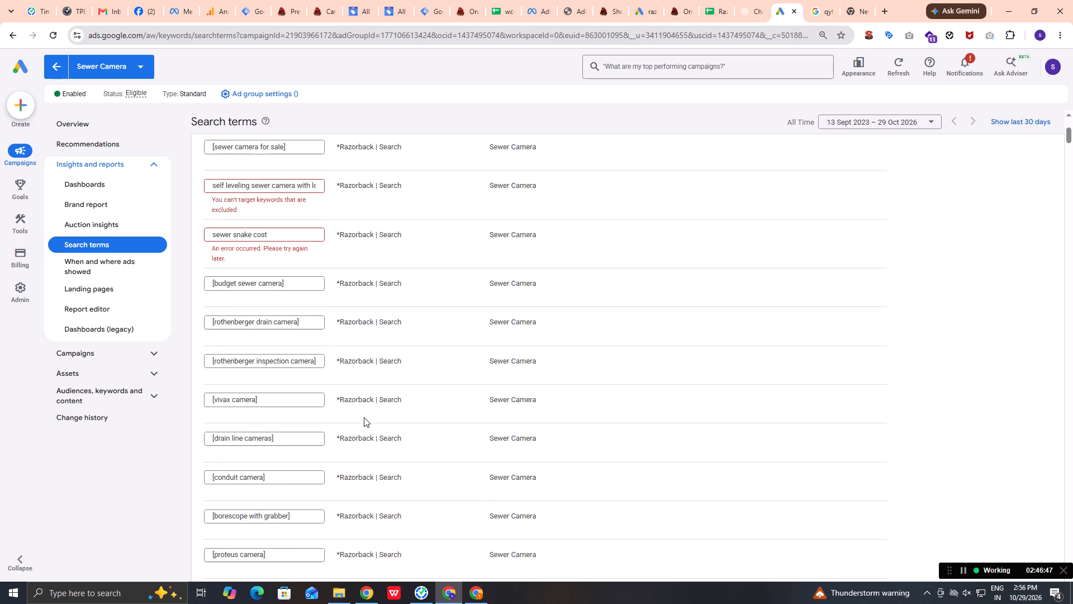
pyautogui.scroll(3, 364, 417)
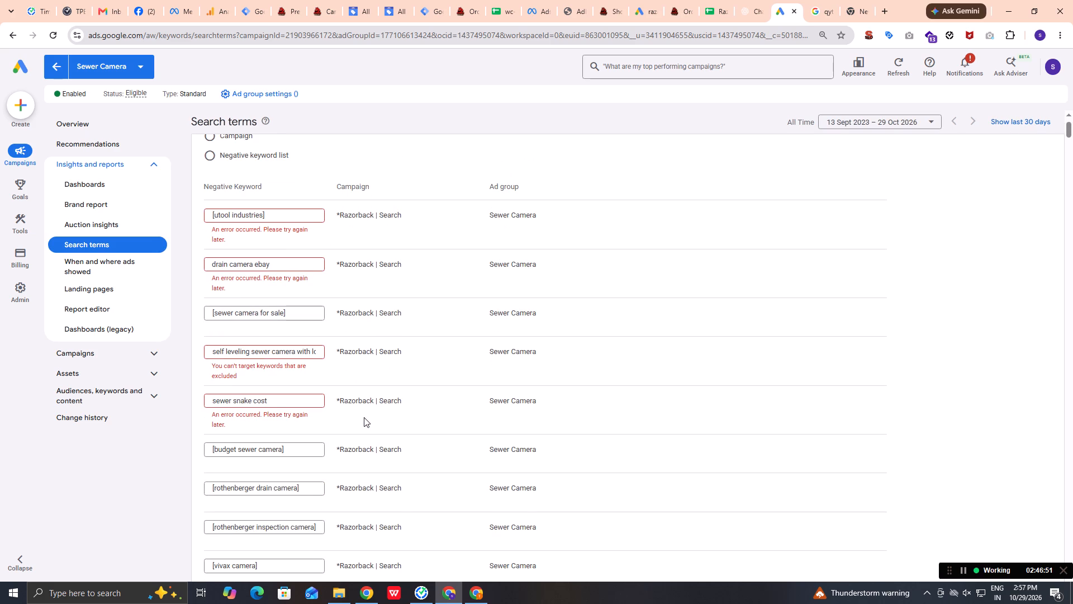
pyautogui.hotkey('shift', '}')
pyautogui.press('BackSpace')
pyautogui.press(']')
pyautogui.press('Left')
pyautogui.press('Left')
pyautogui.press('Left')
pyautogui.press('Left')
pyautogui.press('Left')
pyautogui.press('Left')
pyautogui.press('Left')
pyautogui.press('Left')
pyautogui.press('Left')
pyautogui.press('Left')
pyautogui.press('Left')
pyautogui.press('Left')
pyautogui.press('Left')
pyautogui.press('Left')
pyautogui.press('Left')
pyautogui.press('Left')
pyautogui.press('Left')
pyautogui.press('Left')
pyautogui.press('Left')
pyautogui.press('Left')
pyautogui.press('[')
# Examine the search terms table for an unselected, not yet excluded, non-converting term that can replace the flagged negative keyword [utool industries].
pyautogui.scroll(-3, 384, 386)
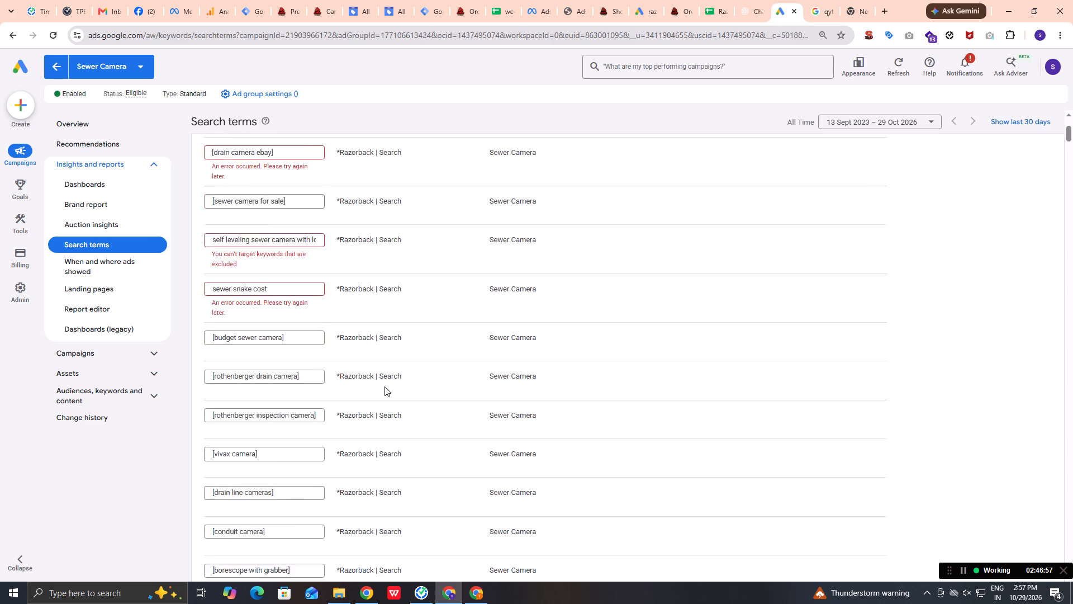
pyautogui.scroll(-14, 384, 386)
pyautogui.moveTo(1072, 169); pyautogui.dragTo(1066, 210)
pyautogui.scroll(-5, 451, 421)
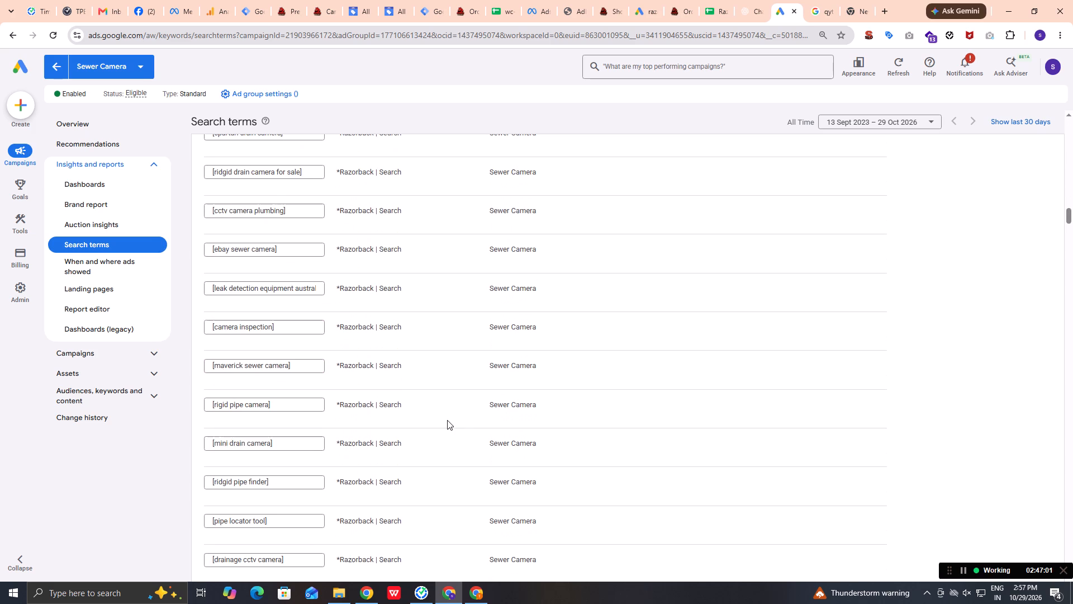
pyautogui.scroll(-17, 447, 420)
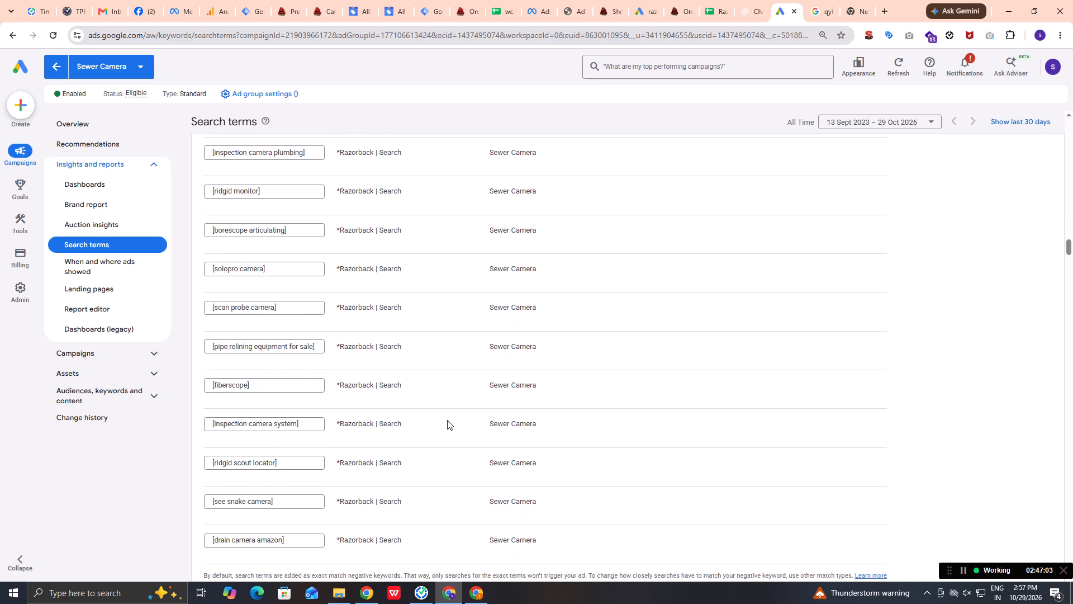
pyautogui.scroll(-9, 447, 420)
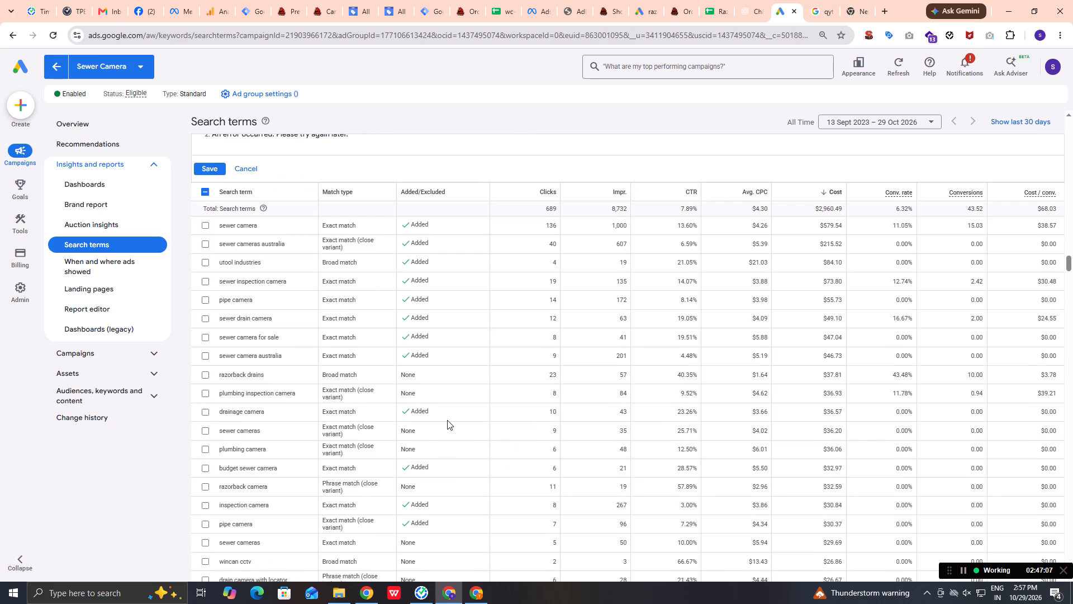
pyautogui.scroll(-1, 447, 420)
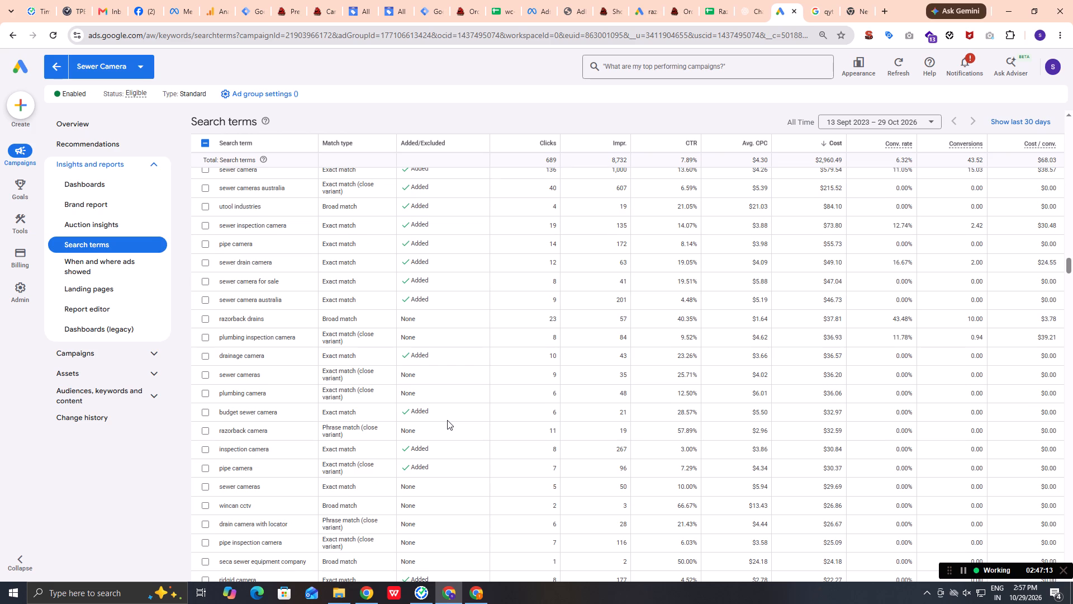
pyautogui.scroll(-2, 256, 368)
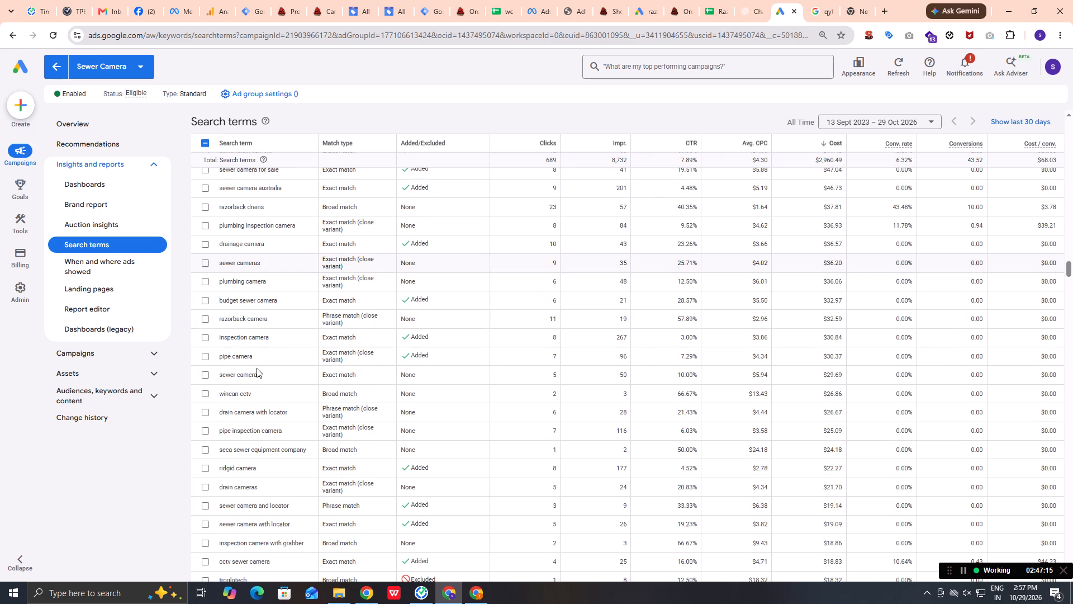
pyautogui.scroll(-2, 257, 368)
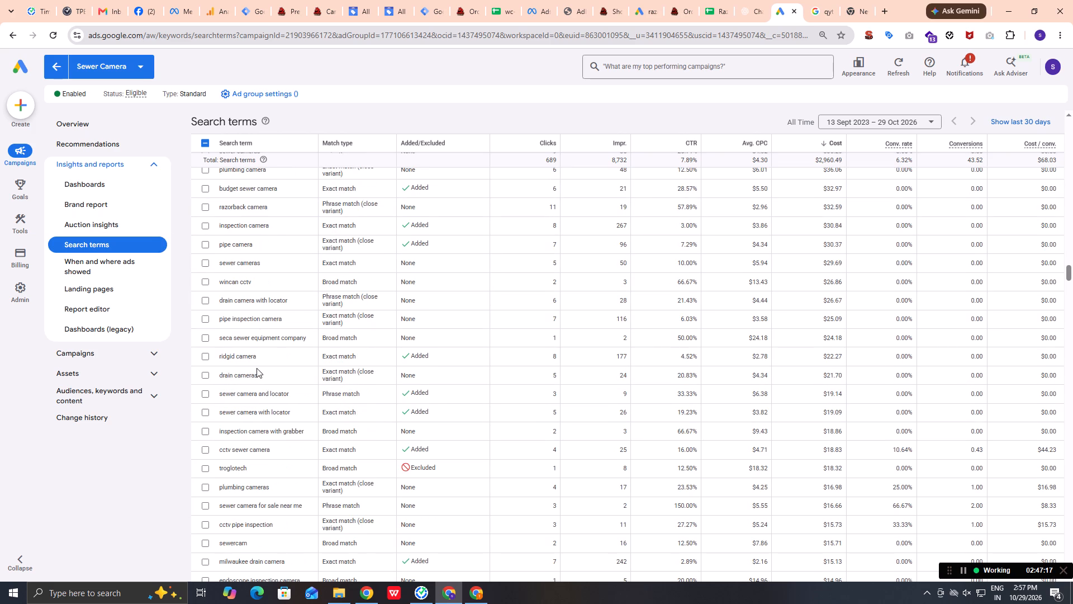
pyautogui.scroll(-2, 257, 368)
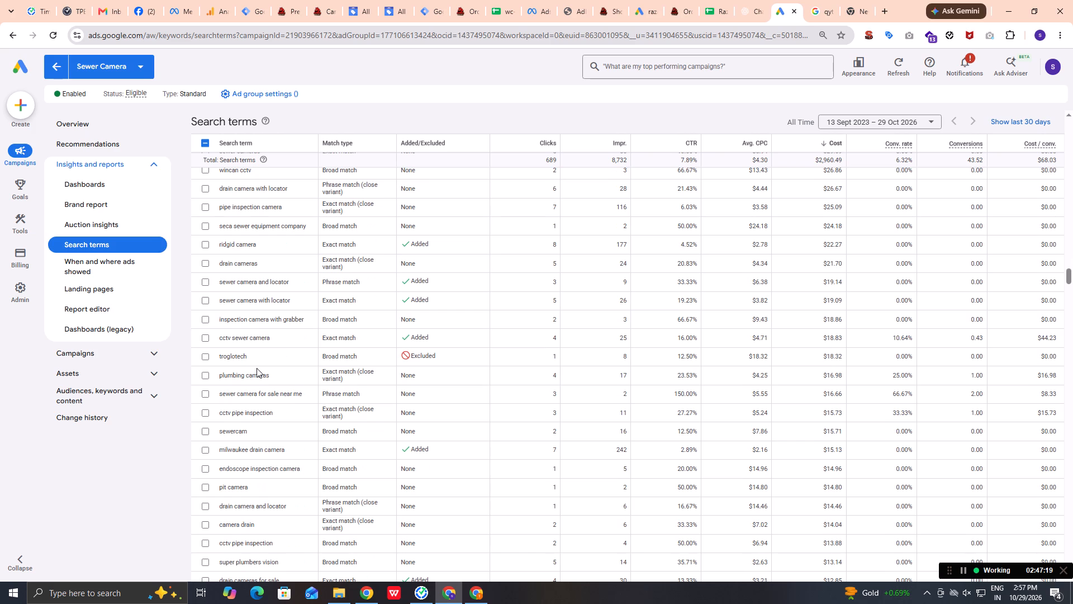
pyautogui.scroll(-2, 257, 368)
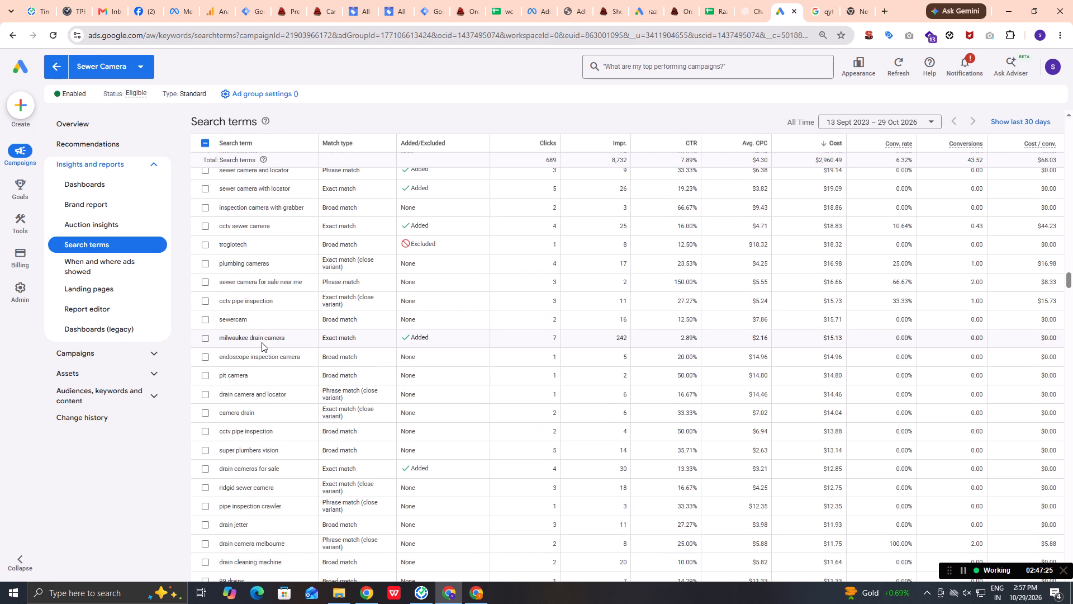
# Replace the flagged negative keyword [utool industries] with "pit camera", selected in and copied from the search terms table.
pyautogui.click(207, 376)
pyautogui.moveTo(253, 376); pyautogui.dragTo(225, 376)
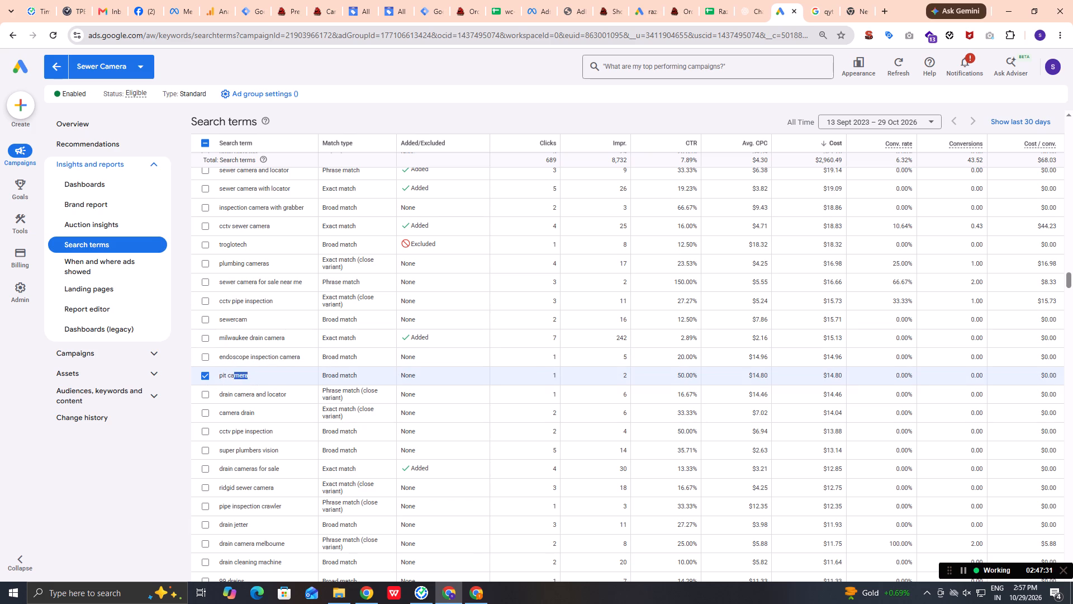
pyautogui.moveTo(225, 376); pyautogui.dragTo(213, 377)
pyautogui.hotkey('ctrl', 'c')
pyautogui.moveTo(1072, 274); pyautogui.dragTo(1059, 164)
pyautogui.scroll(4, 258, 232)
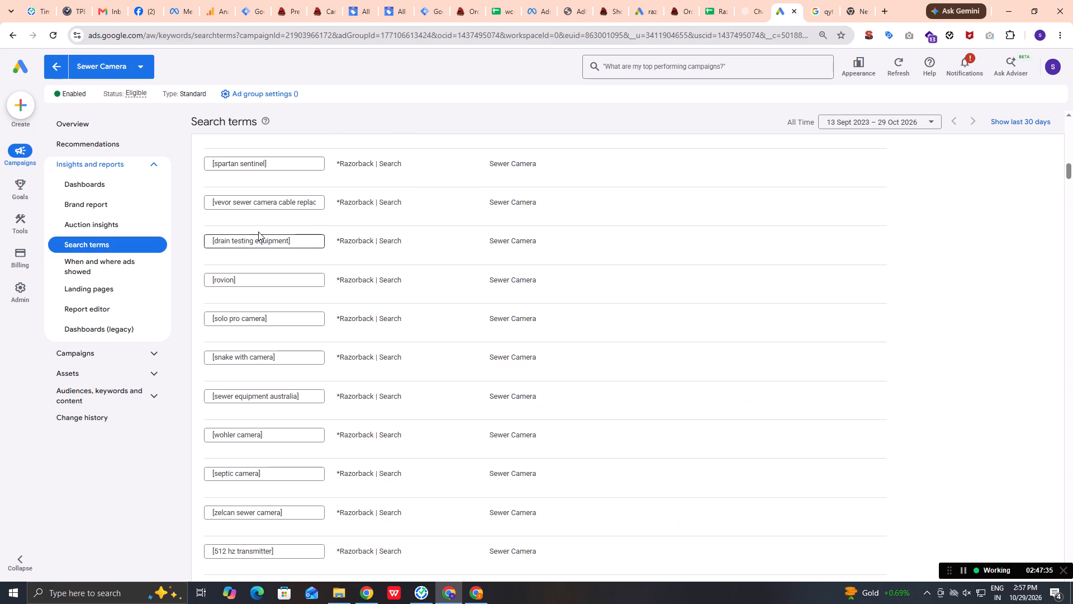
pyautogui.scroll(16, 258, 242)
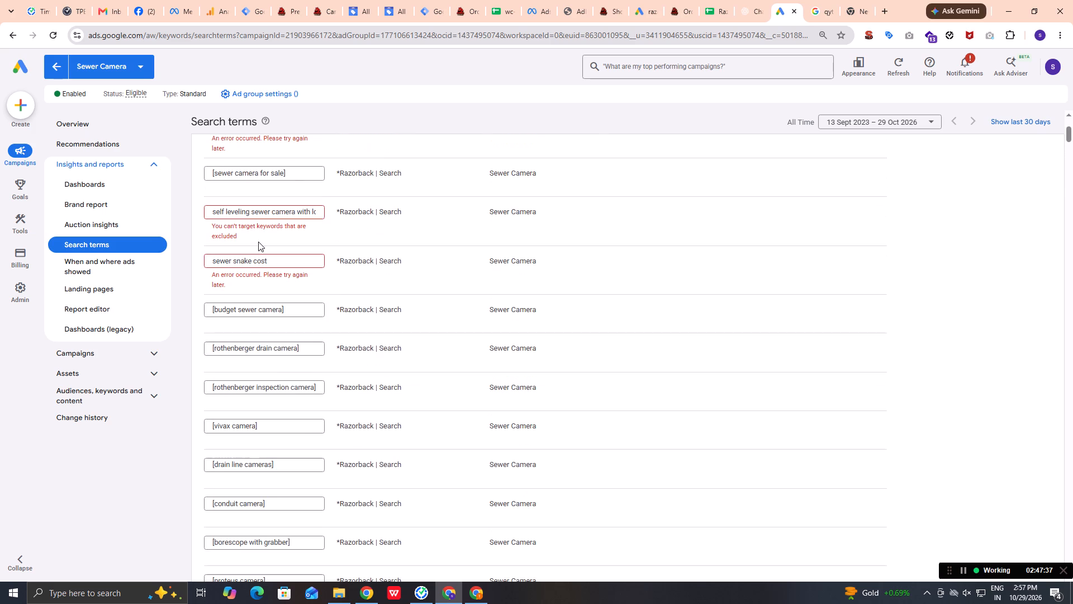
pyautogui.scroll(3, 290, 232)
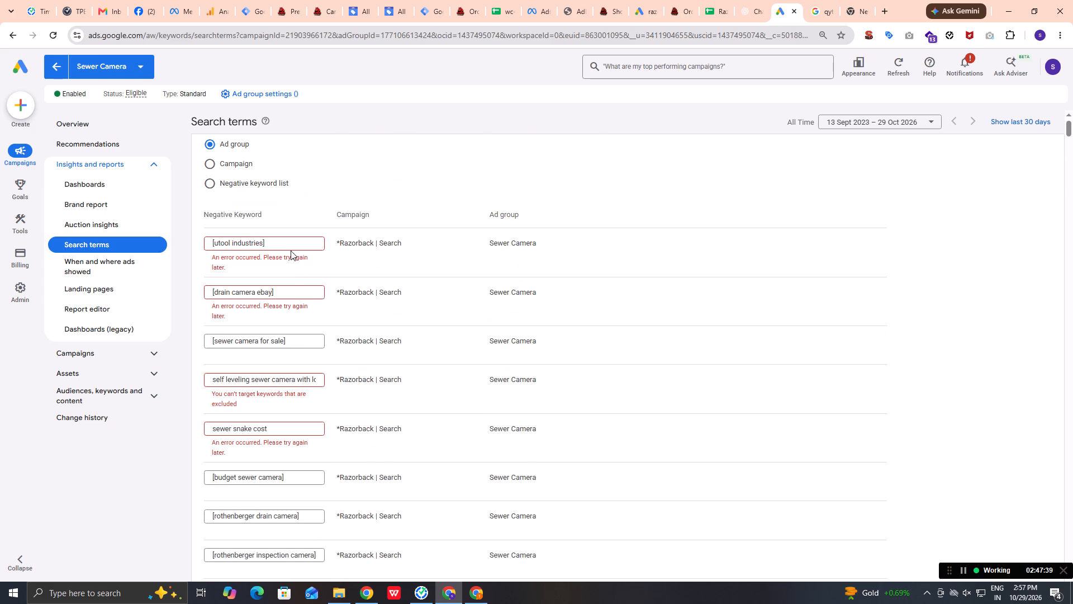
pyautogui.moveTo(292, 244); pyautogui.dragTo(115, 244)
pyautogui.hotkey('ctrl', 'v')
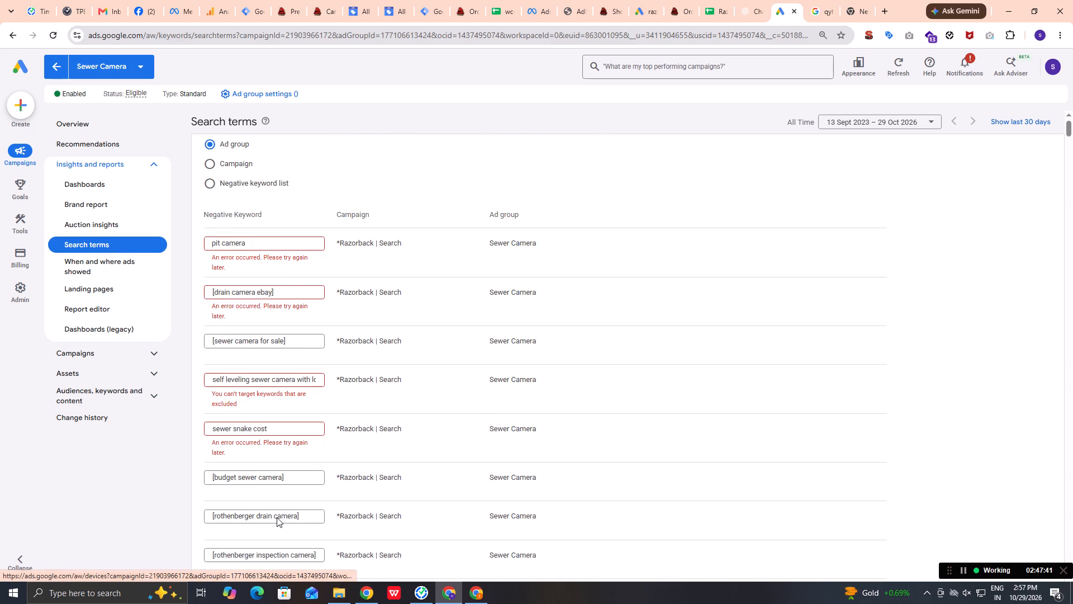
# Examine the mid-cost search terms around "pit camera" for other unselected, non-converting terms that are not yet excluded.
pyautogui.scroll(-4, 282, 503)
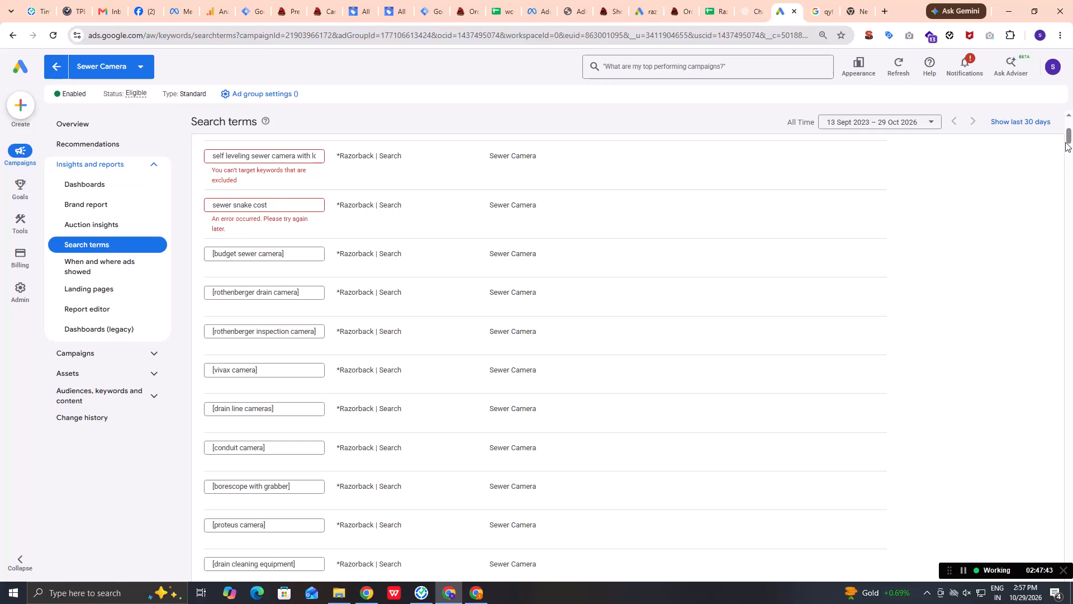
pyautogui.moveTo(1065, 142); pyautogui.dragTo(1072, 313)
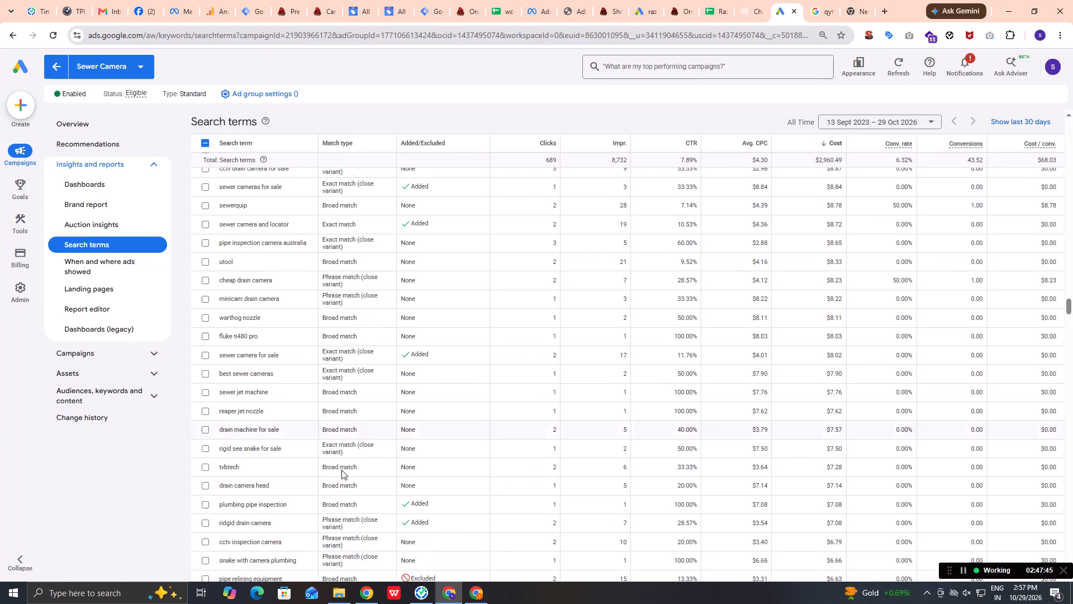
pyautogui.scroll(3, 300, 451)
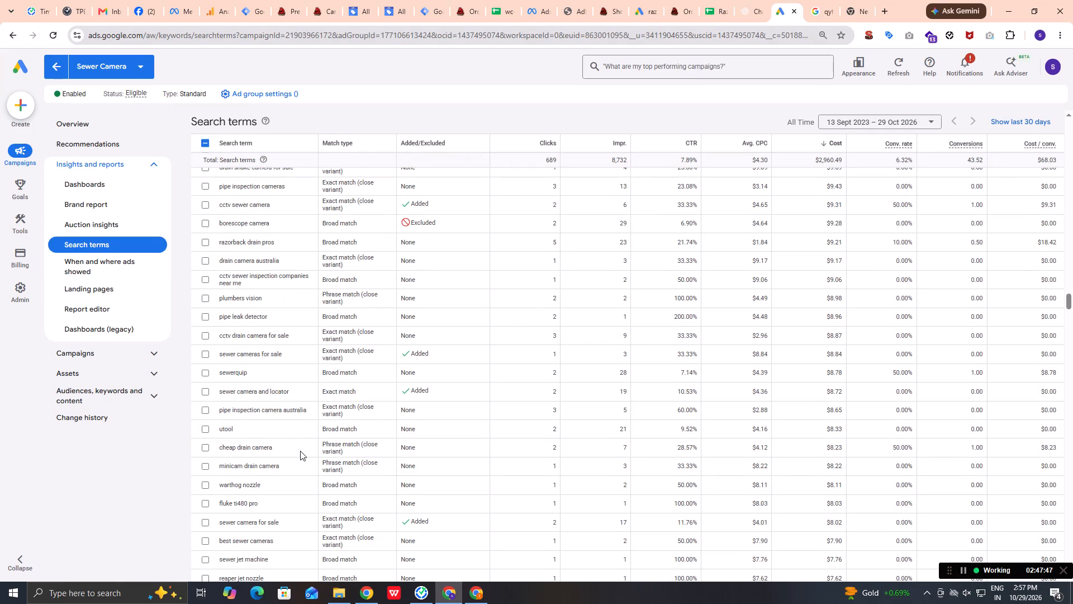
pyautogui.scroll(5, 300, 451)
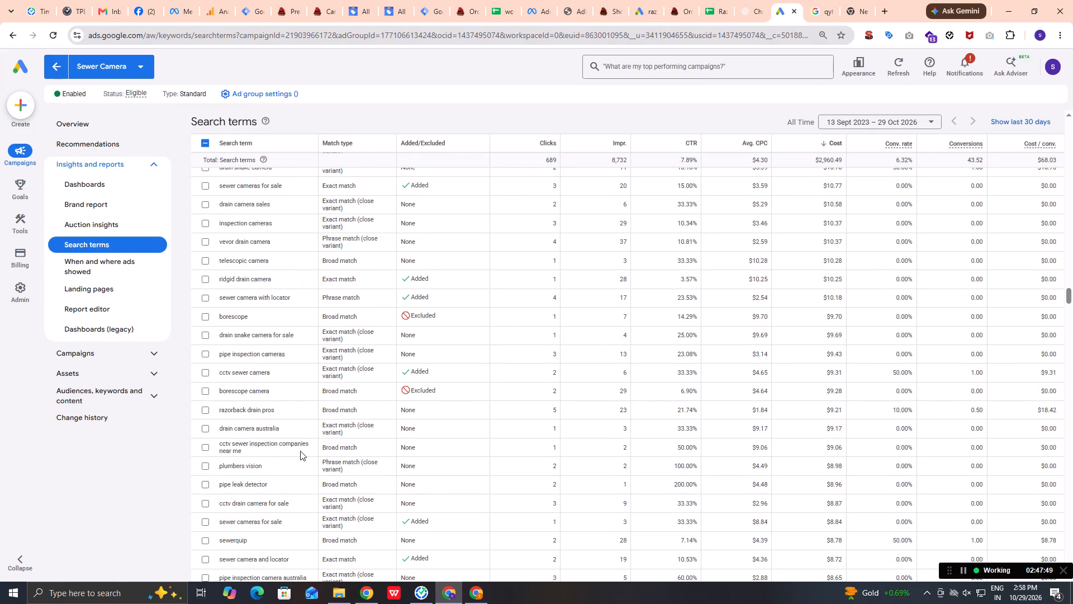
pyautogui.scroll(6, 300, 451)
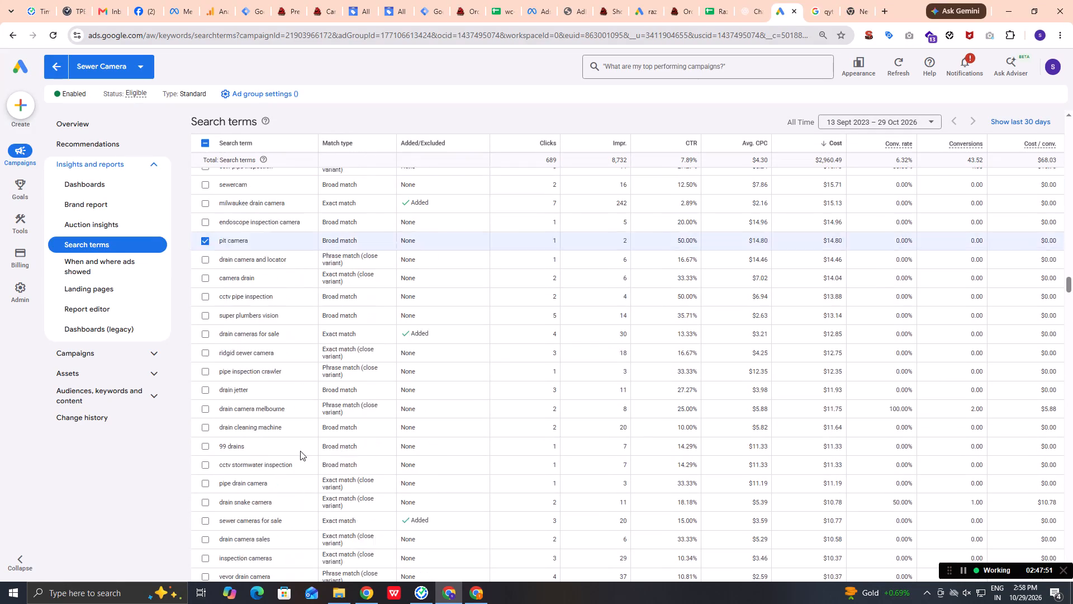
pyautogui.scroll(-2, 300, 451)
pyautogui.scroll(-12, 603, 450)
pyautogui.scroll(9, 283, 379)
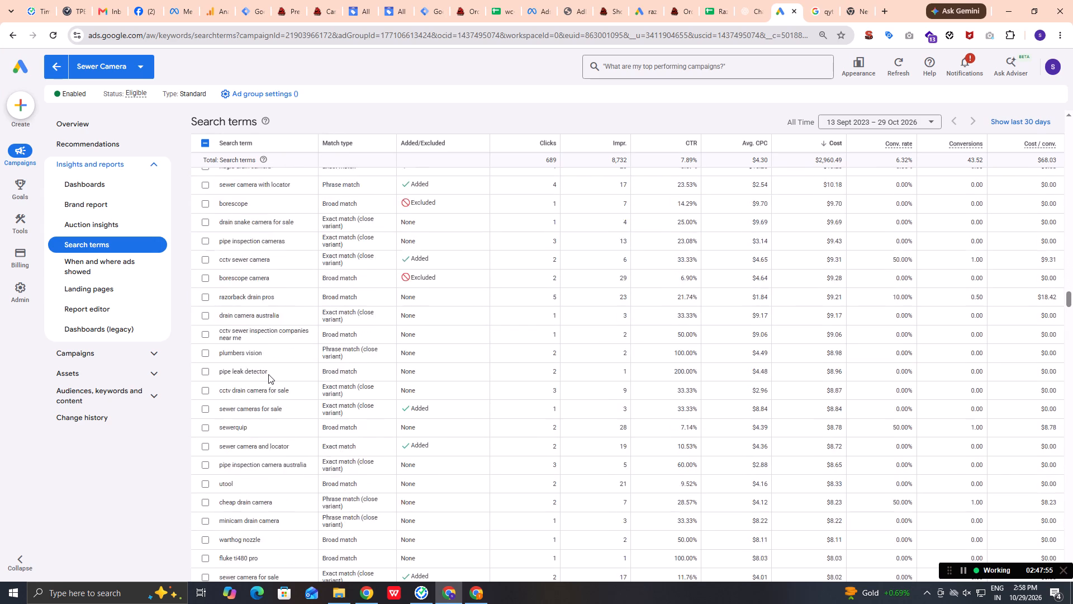
# Save the listed negative keywords to the Sewer Camera ad group and clear the search term selection.
pyautogui.scroll(14, 268, 374)
pyautogui.scroll(-1, 268, 374)
pyautogui.scroll(7, 268, 374)
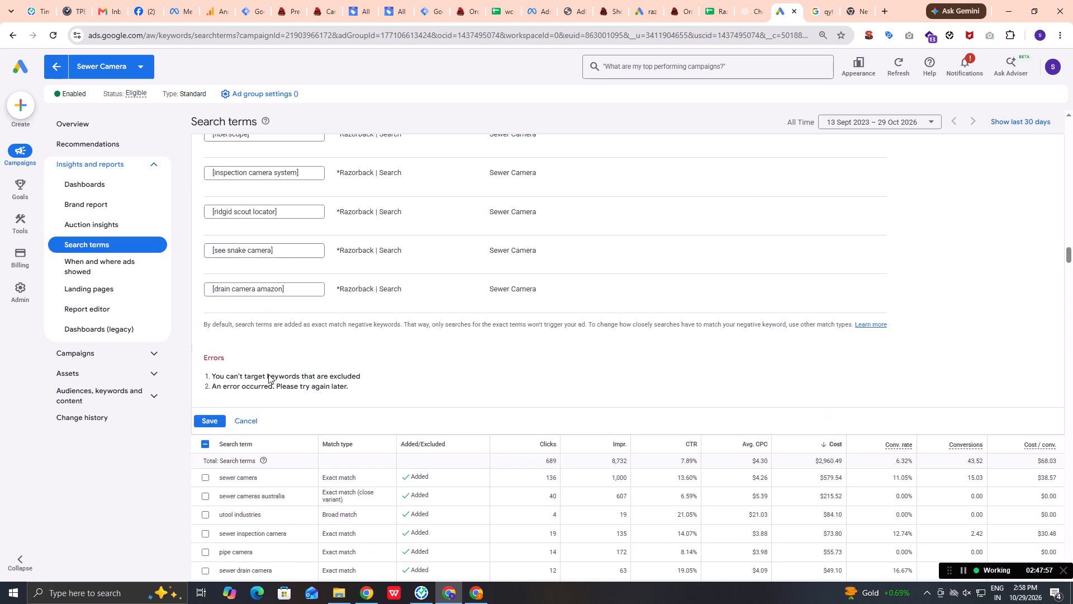
pyautogui.click(194, 475)
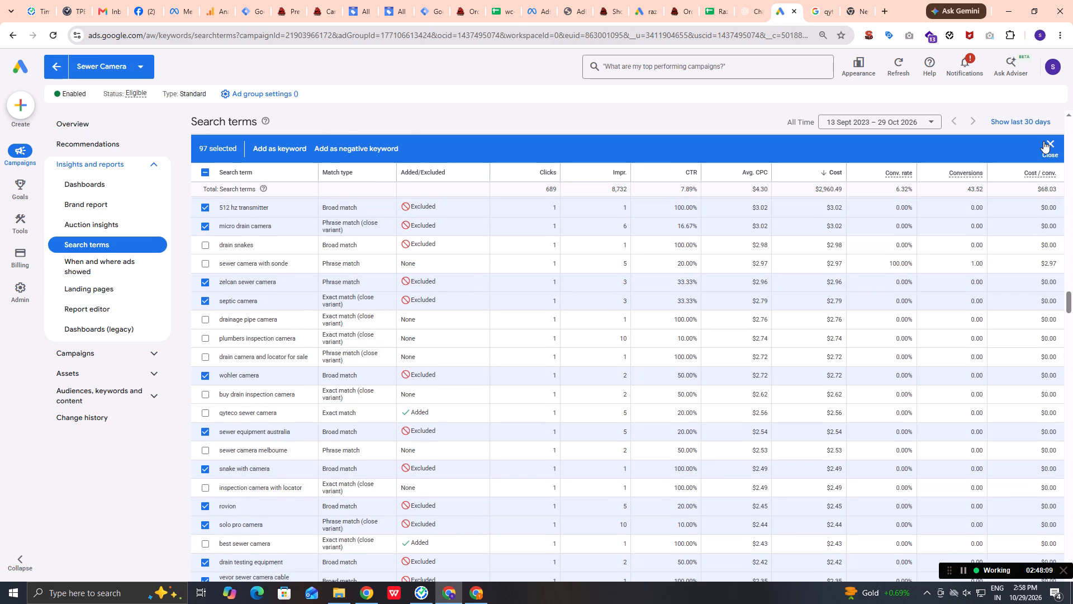
pyautogui.click(1046, 140)
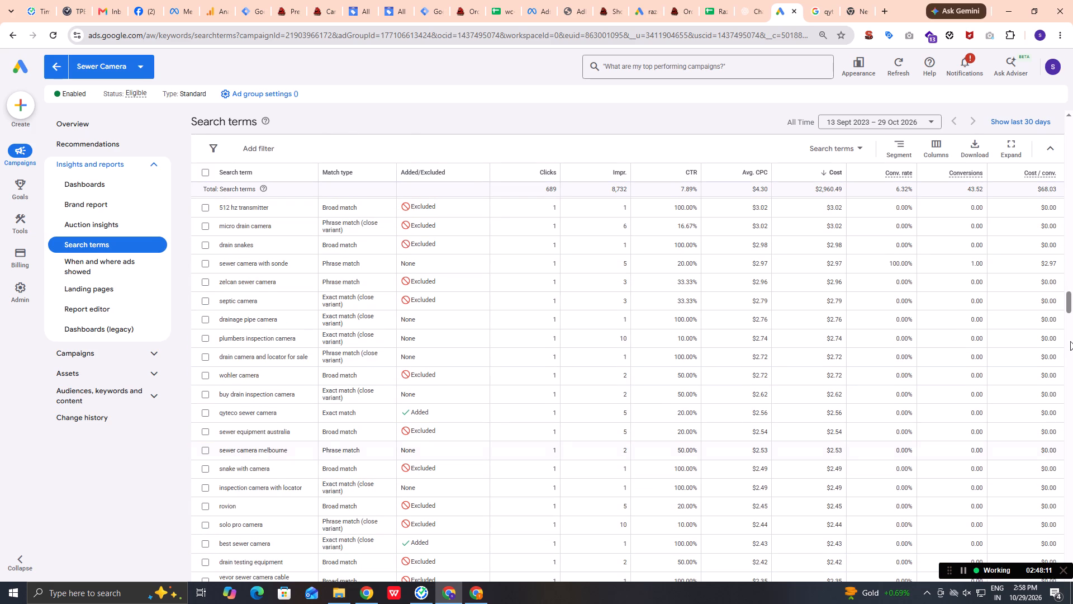
# Review the added/excluded status and conversions of the search terms, working back up to the highest-cost terms.
pyautogui.moveTo(1072, 297); pyautogui.dragTo(1070, 200)
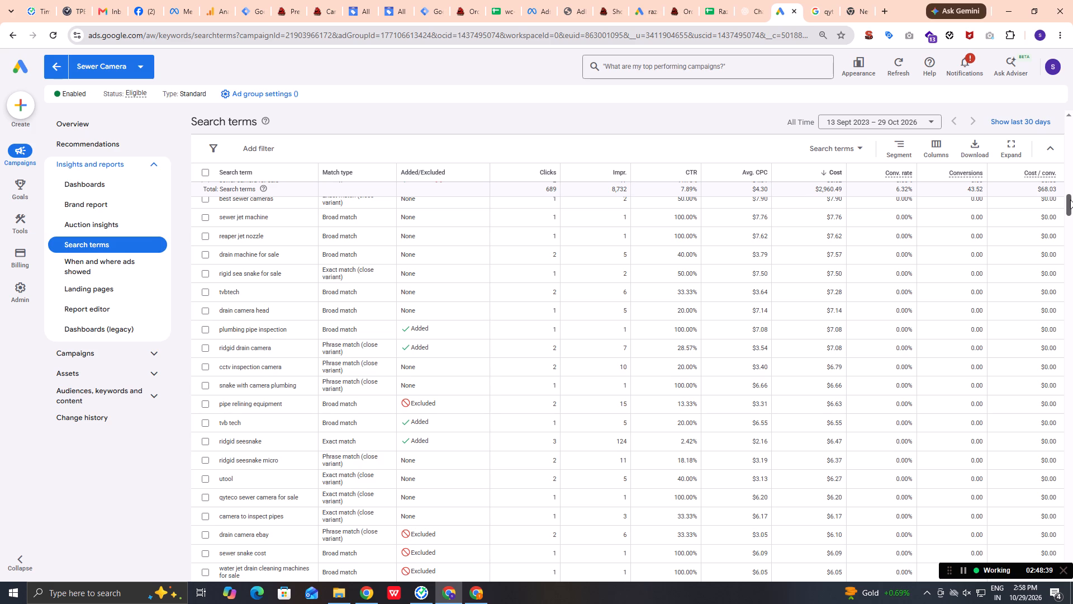
pyautogui.scroll(4, 600, 357)
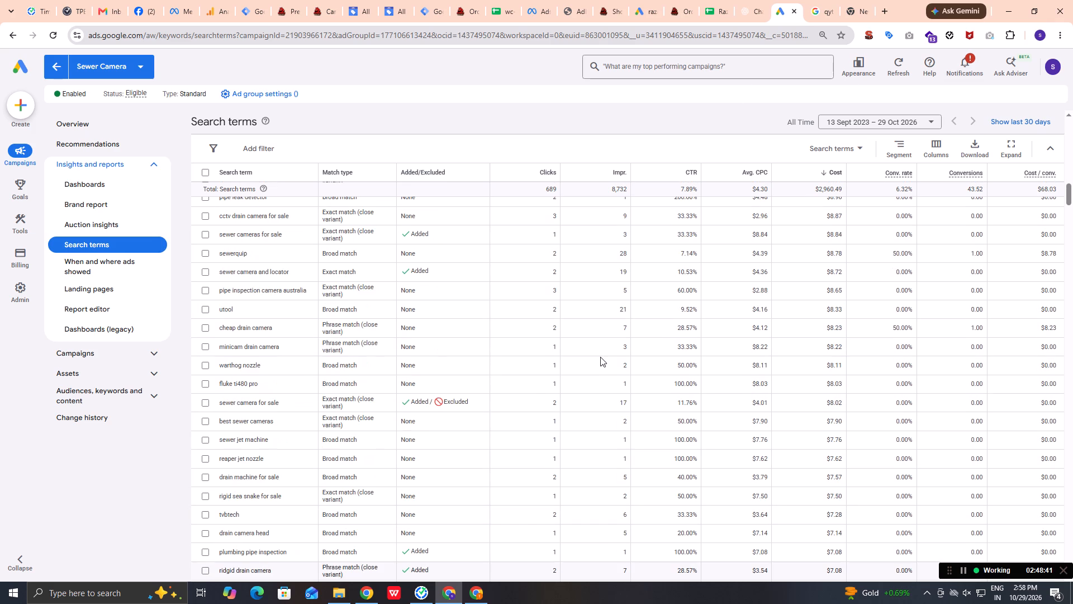
pyautogui.scroll(5, 600, 357)
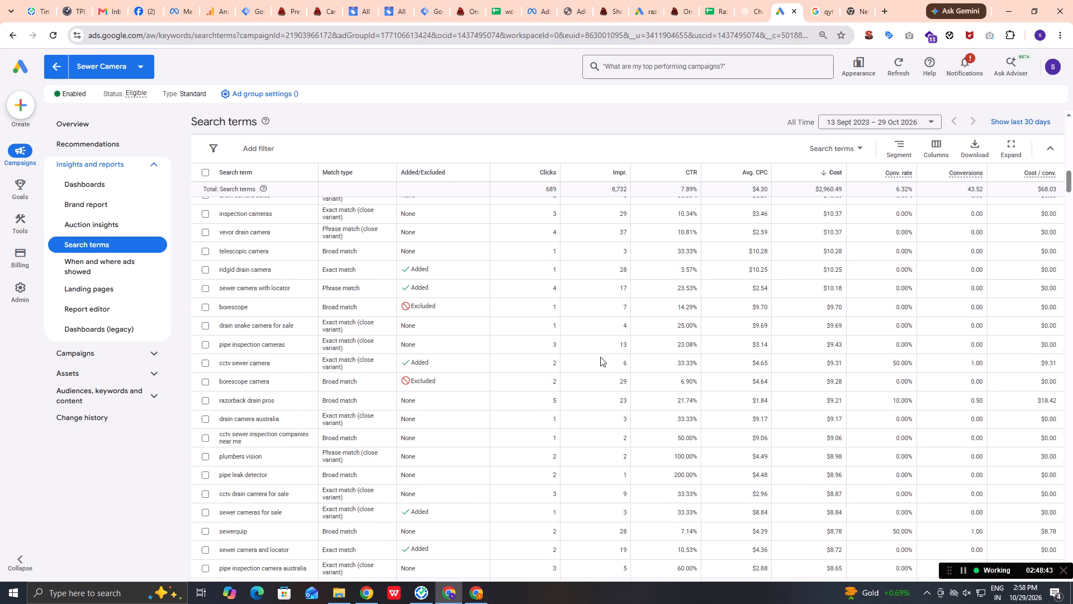
pyautogui.scroll(5, 600, 357)
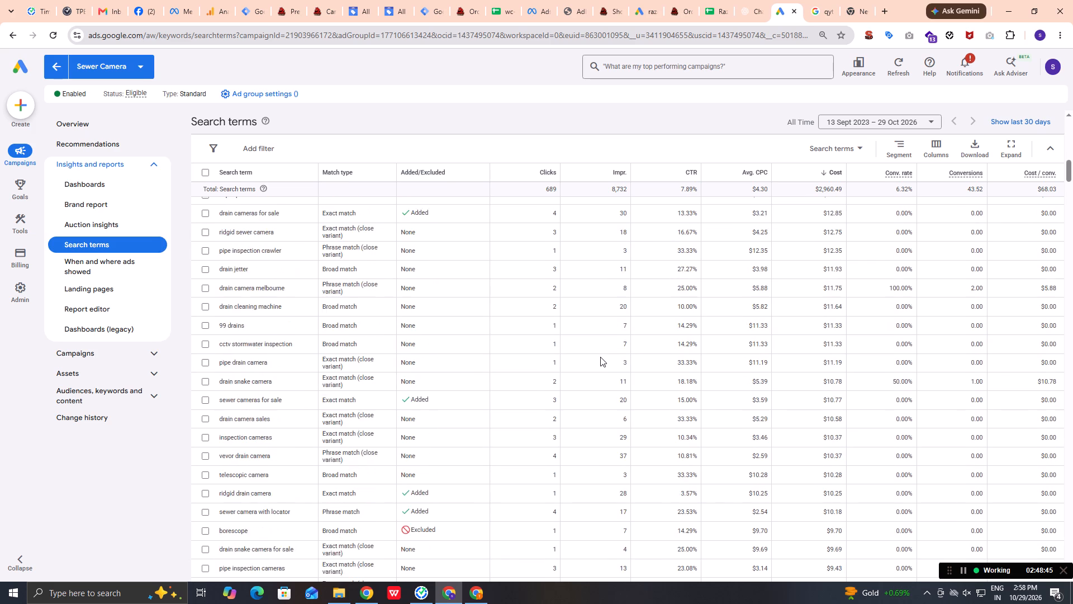
pyautogui.scroll(5, 600, 357)
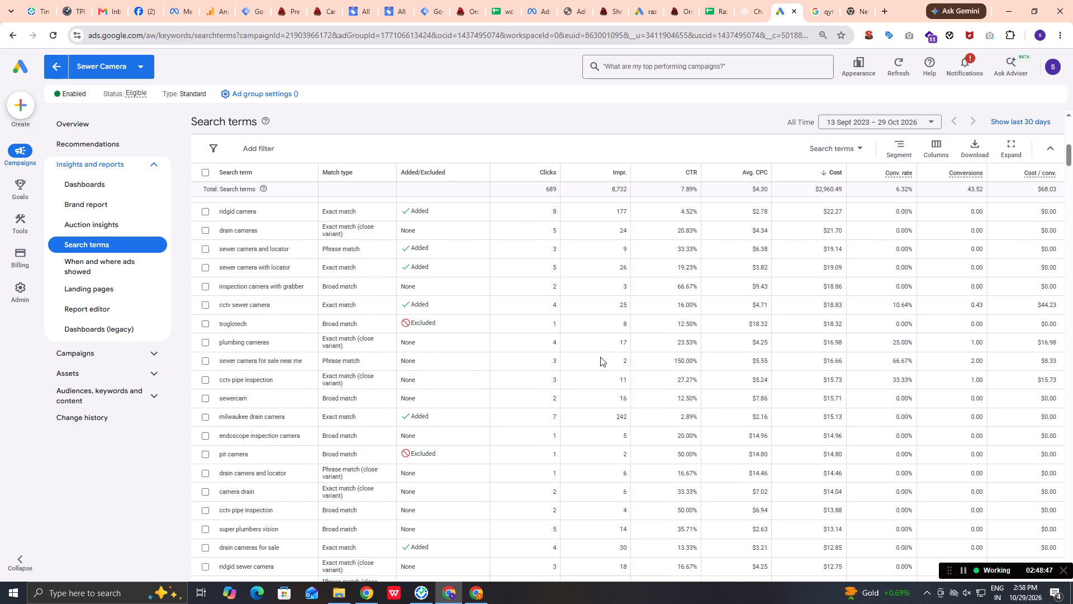
pyautogui.scroll(4, 600, 357)
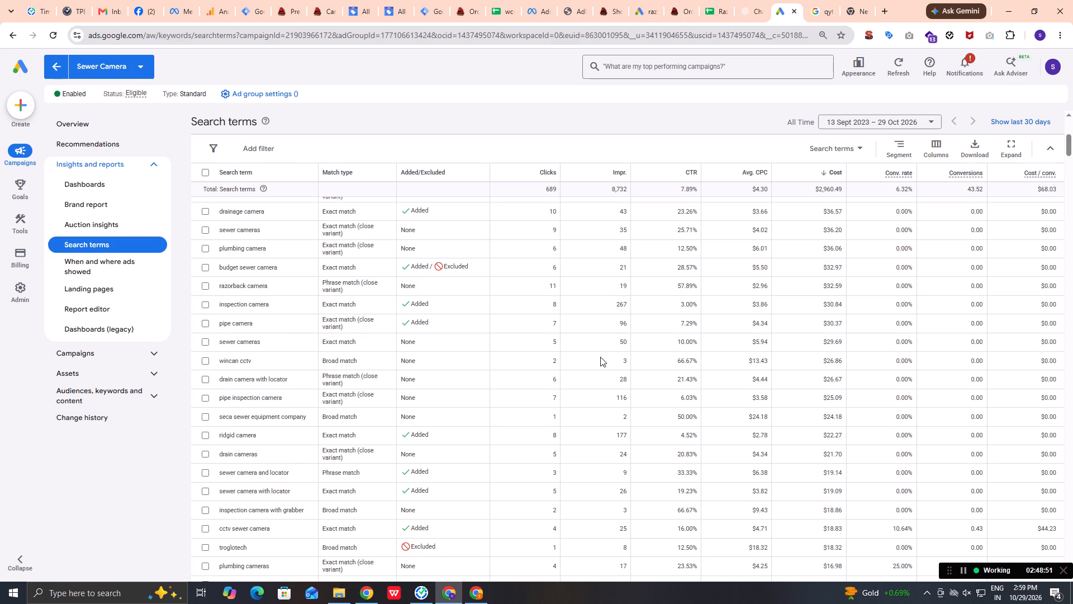
pyautogui.scroll(1, 600, 357)
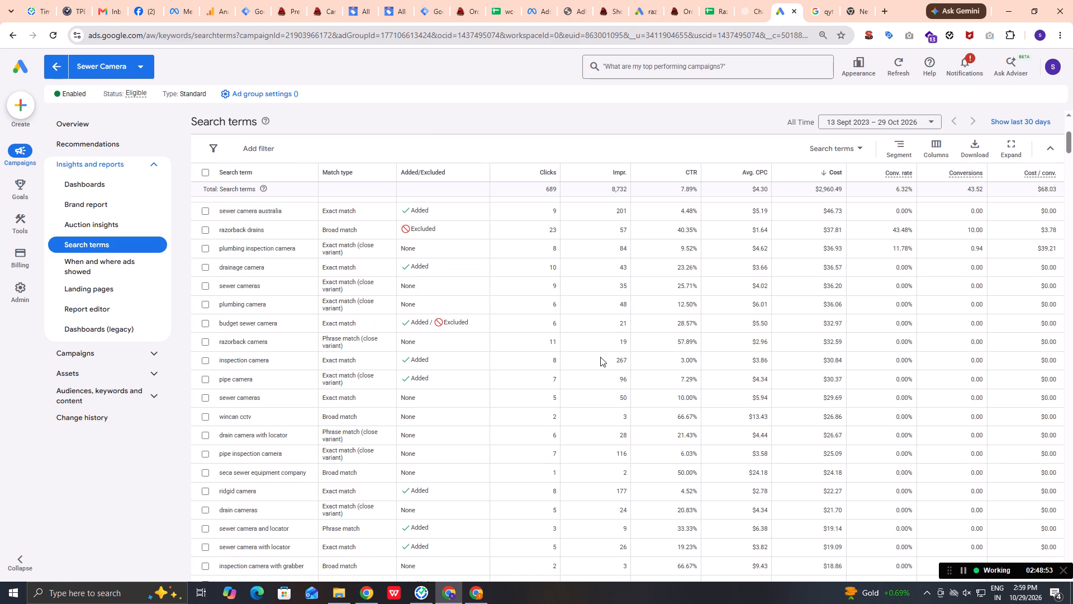
pyautogui.scroll(2, 600, 357)
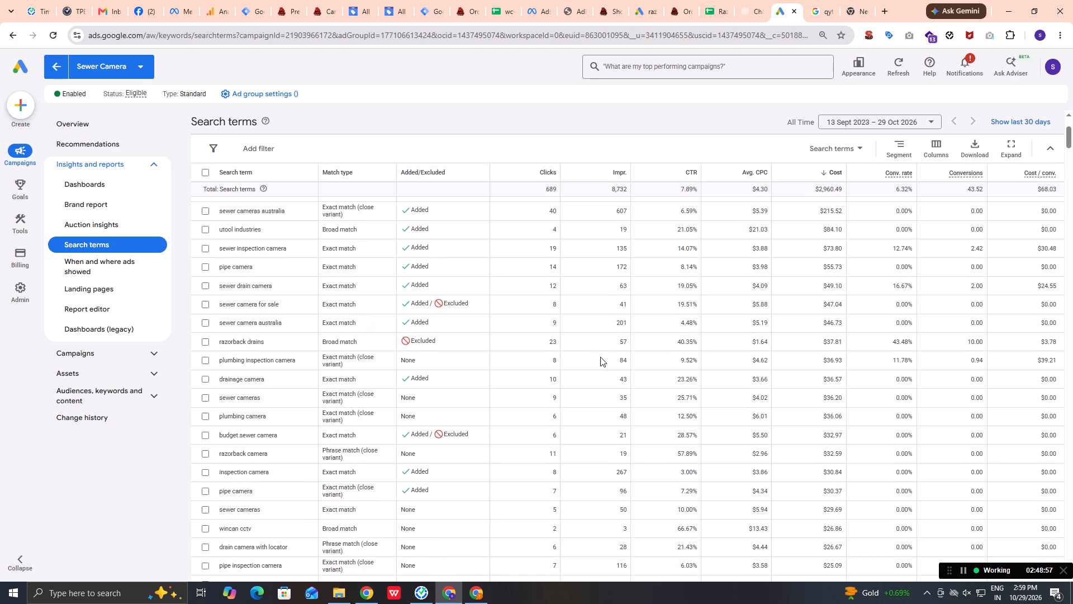
pyautogui.scroll(2, 600, 357)
pyautogui.scroll(-1, 600, 357)
pyautogui.scroll(2, 600, 357)
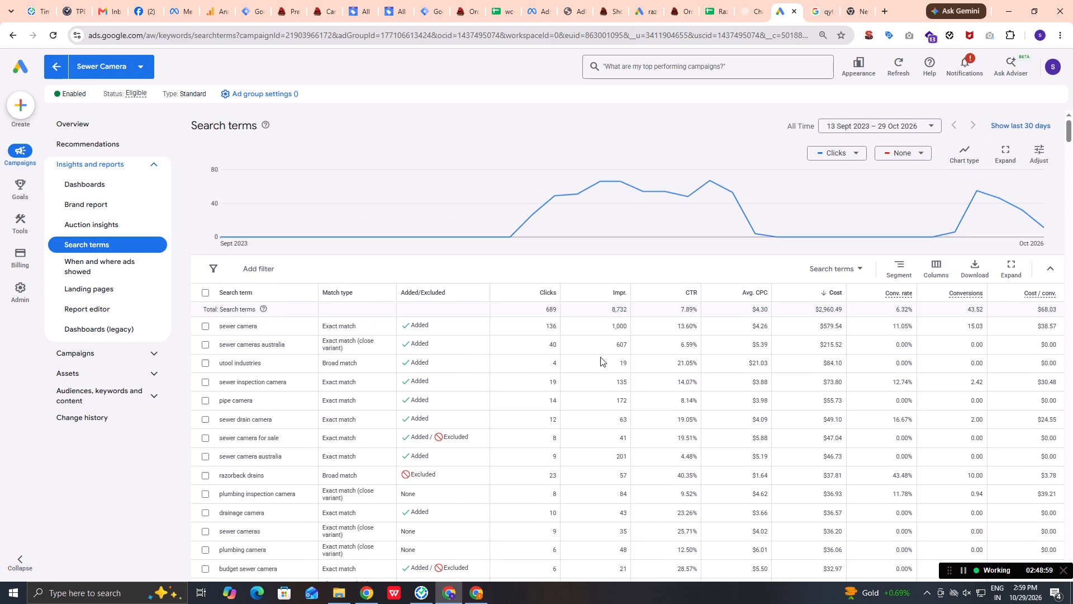
pyautogui.scroll(4, 600, 357)
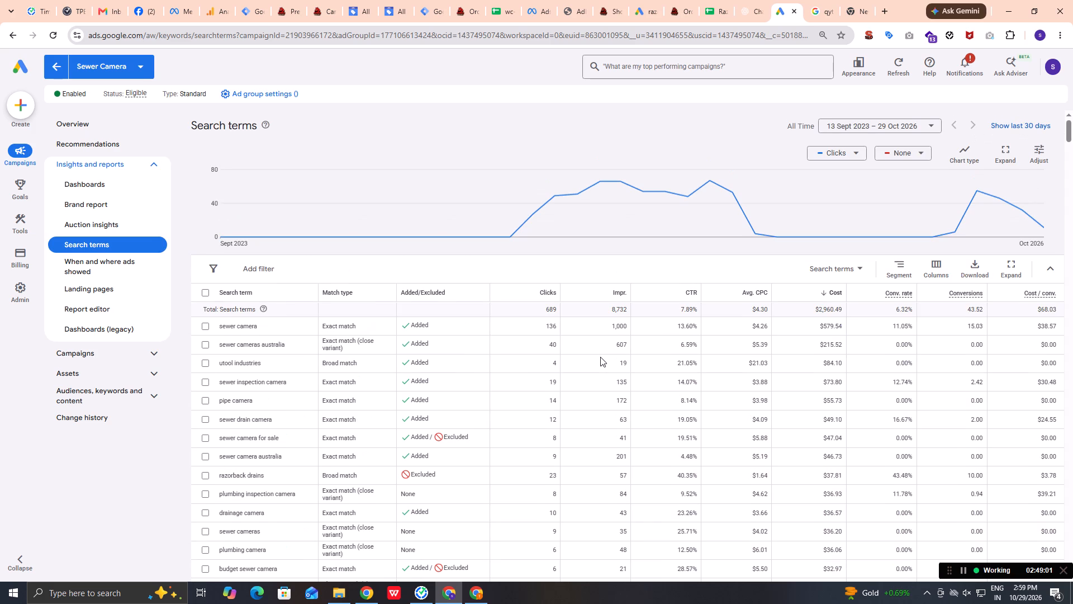
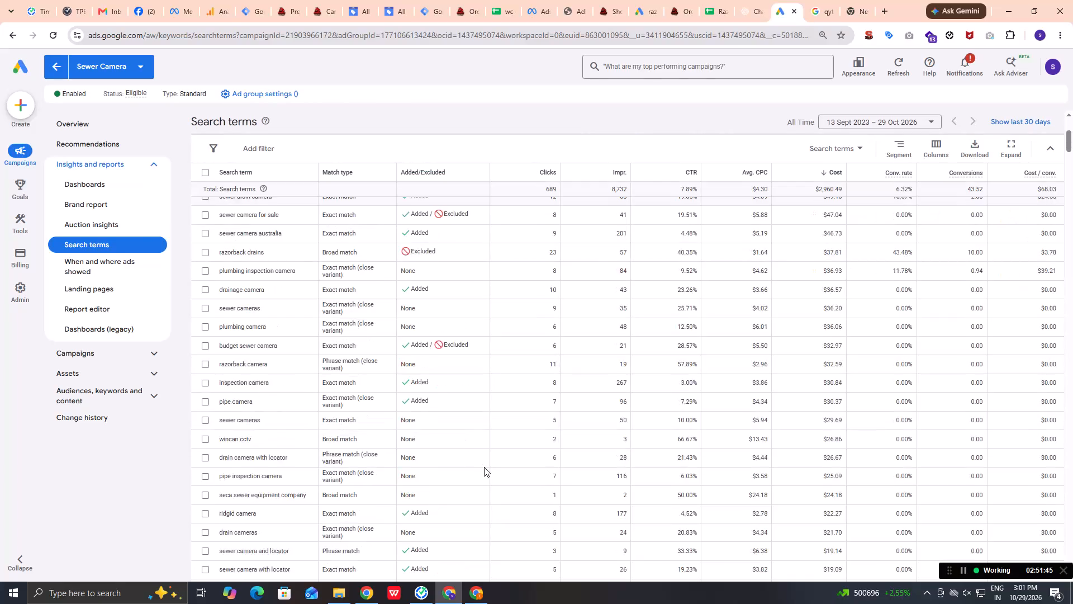
# Review the added/excluded status and conversions of the mid-cost search terms, continuing down to the lower-cost ones around "pit camera".
pyautogui.scroll(-5, 484, 467)
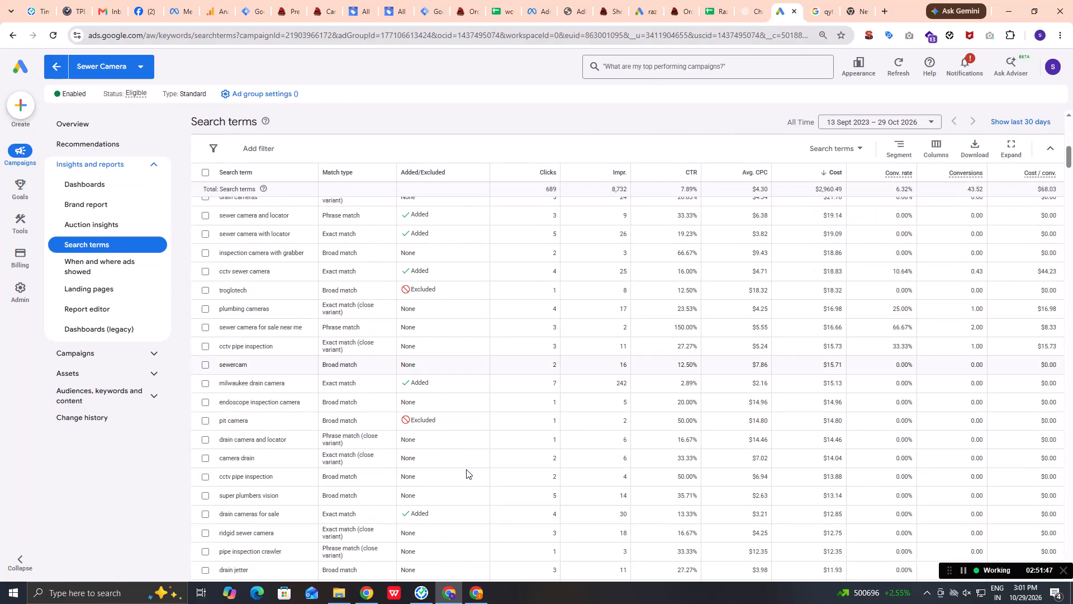
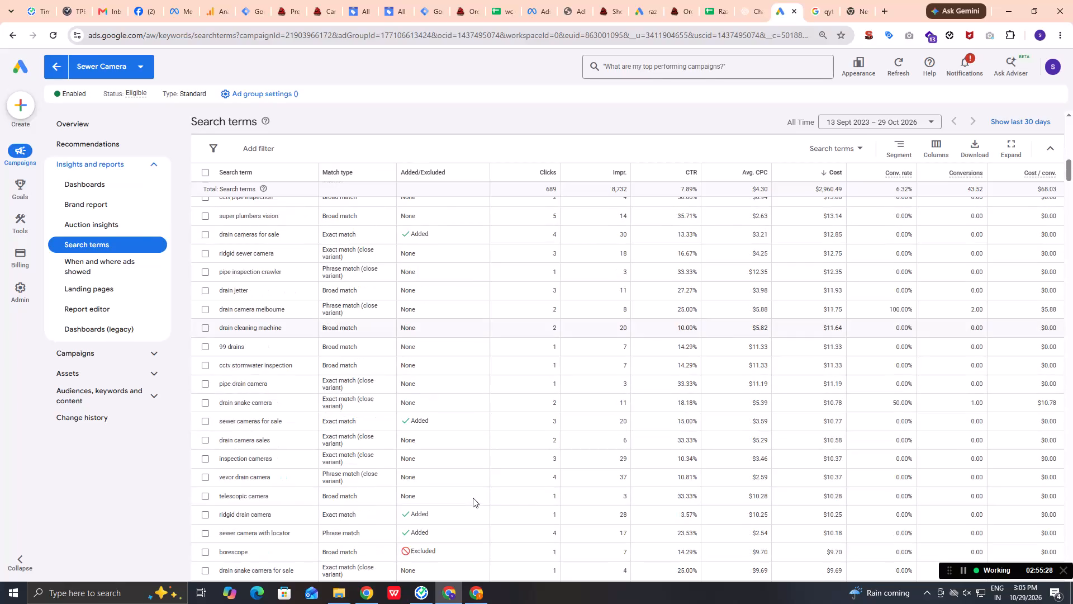
# Review the added/excluded status and conversions of the next lower-cost search terms, down to around "sewer camera and locator".
pyautogui.scroll(-4, 452, 489)
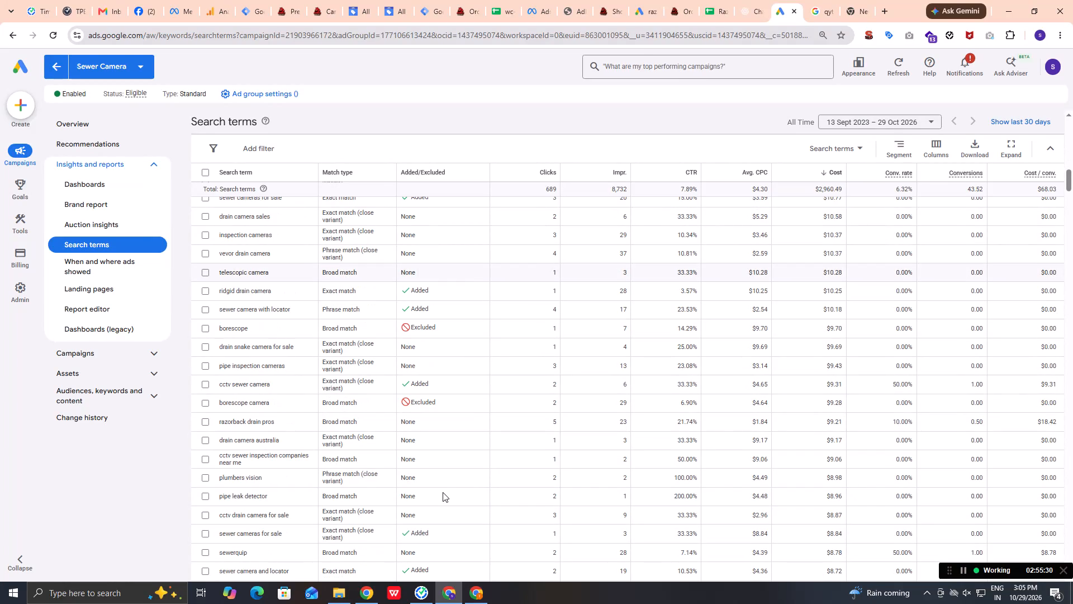
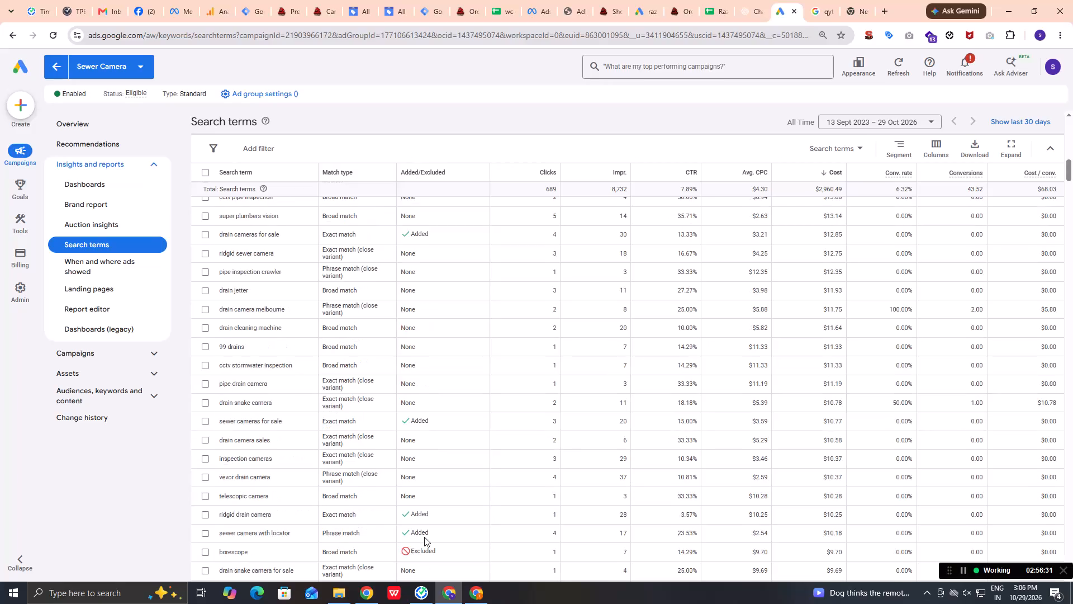
# Recheck the added/excluded status, cost and conversions of the Sewer Camera search terms, from the highest-cost ones down to around "drain cameras for sale".
pyautogui.scroll(4, 424, 537)
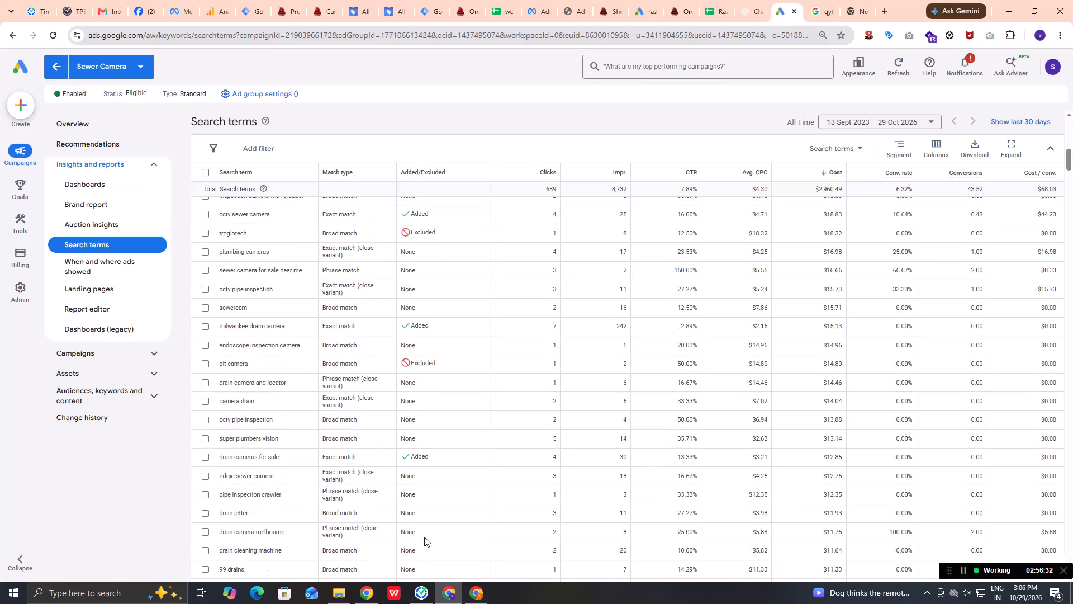
pyautogui.scroll(5, 424, 537)
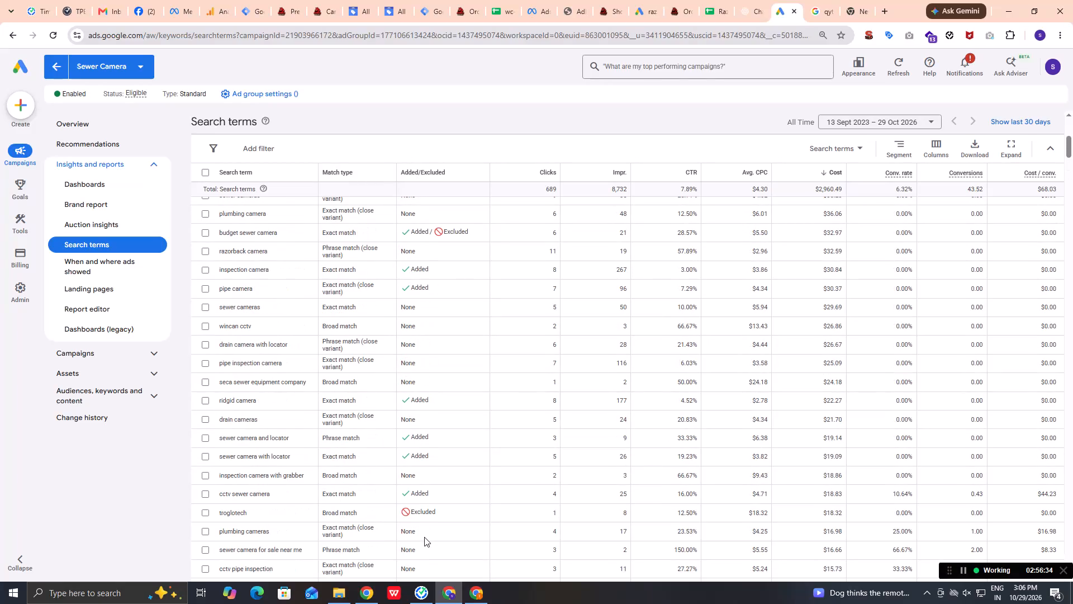
pyautogui.scroll(6, 424, 537)
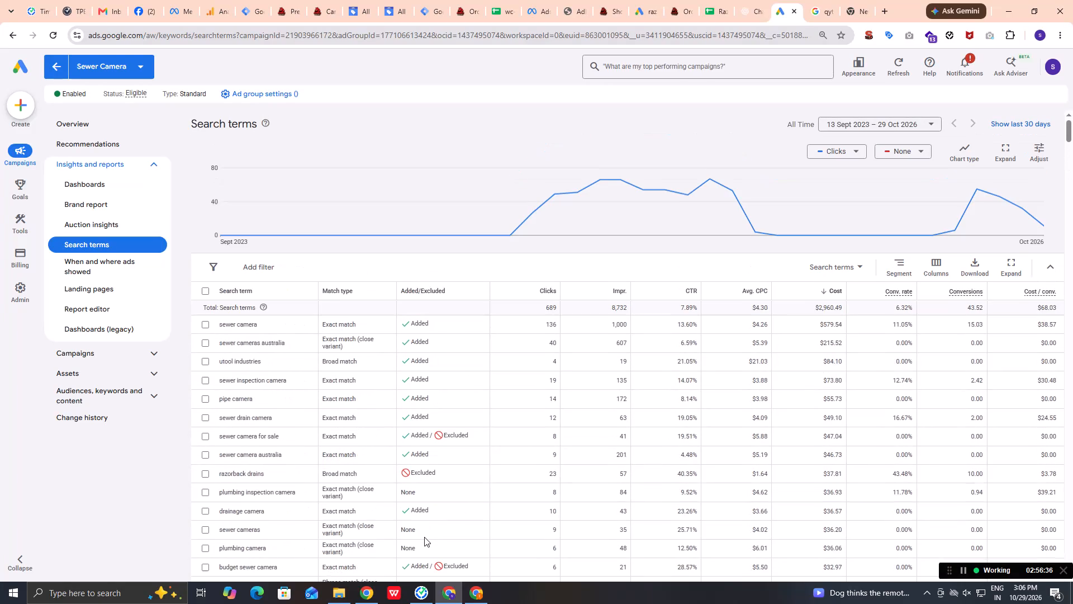
pyautogui.scroll(4, 424, 537)
pyautogui.scroll(-10, 424, 537)
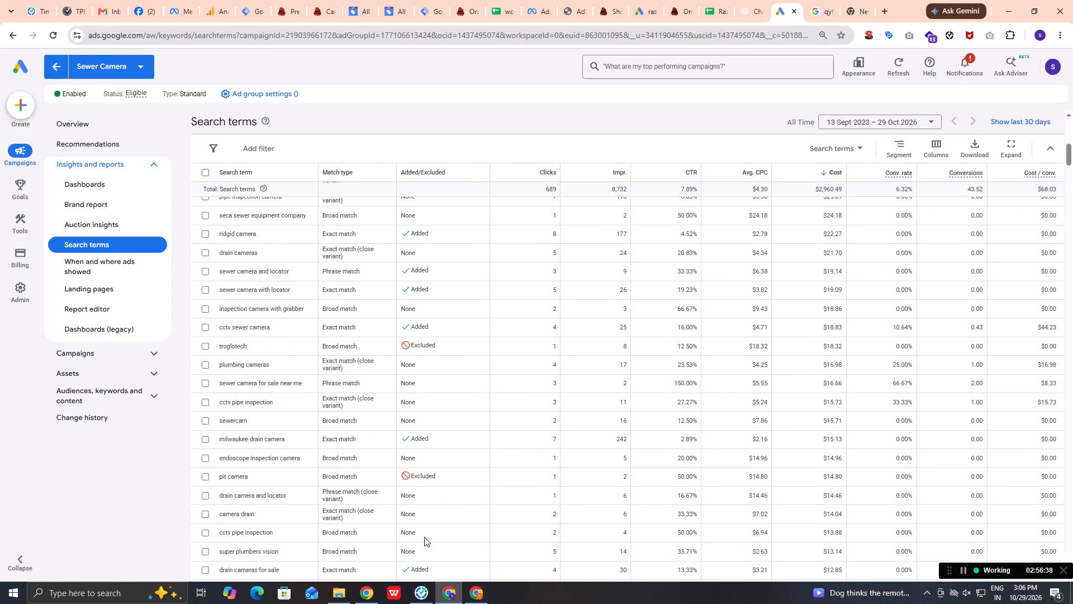
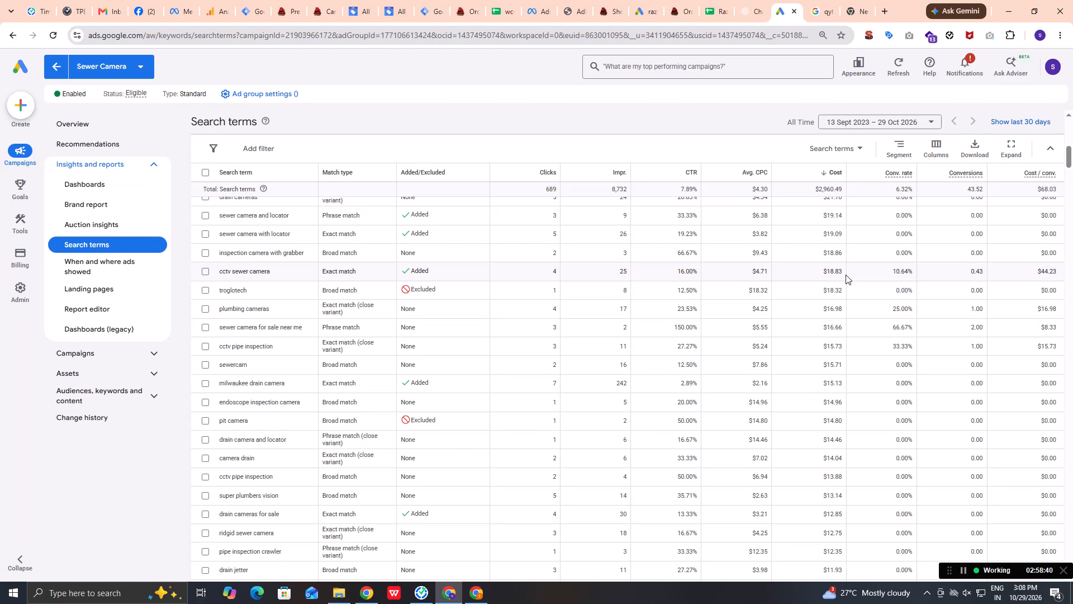
# Check the added/excluded status, cost and conversions of the Sewer Camera search terms from "drain cameras for sale" to around "borescope camera".
pyautogui.scroll(-2, 846, 275)
pyautogui.scroll(-3, 483, 430)
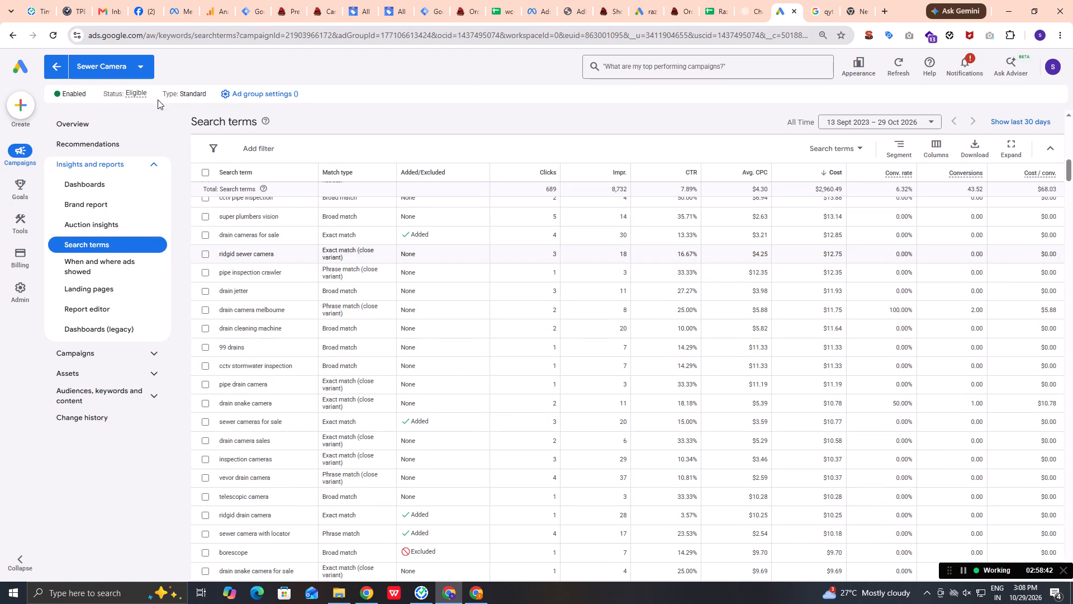
pyautogui.click(52, 74)
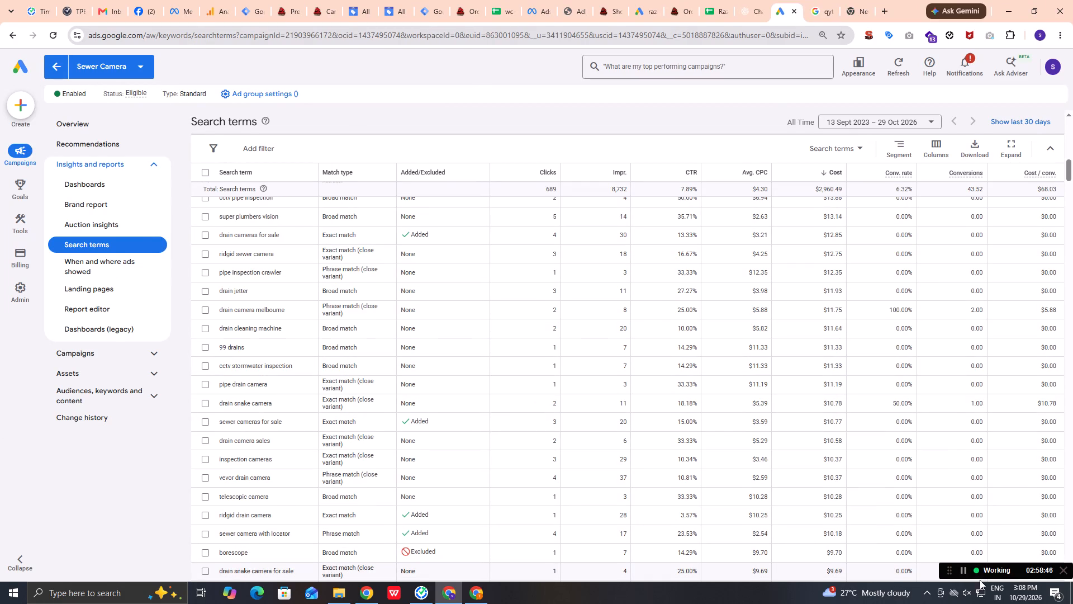
pyautogui.scroll(-5, 496, 465)
pyautogui.scroll(1, 496, 466)
pyautogui.scroll(-1, 496, 466)
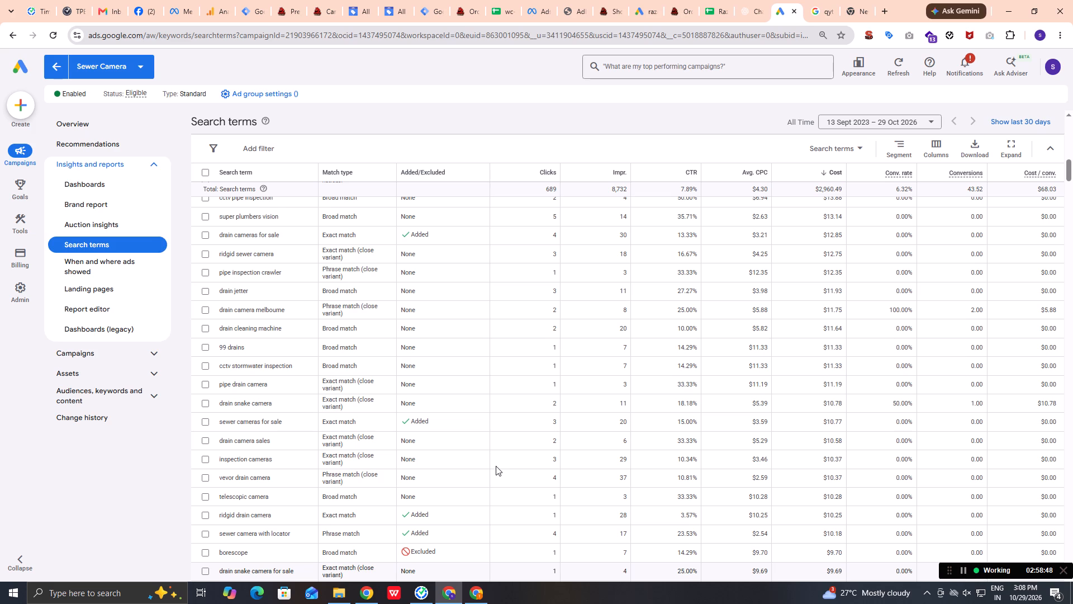
pyautogui.scroll(-2, 496, 466)
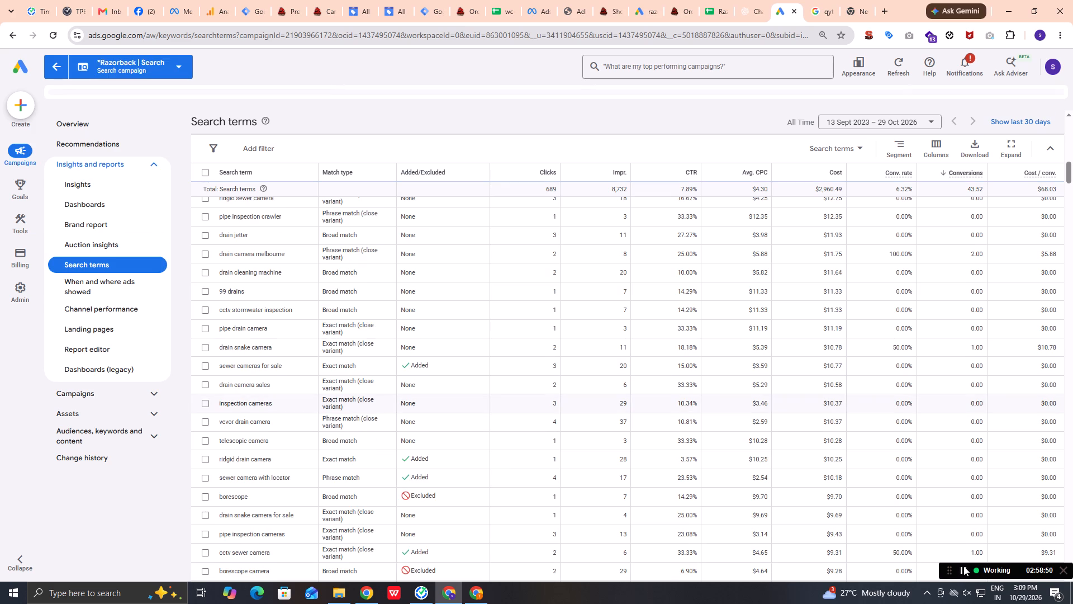
# Check today's tracked time on the Time Doctor dashboard, keeping the time tracker paused only meanwhile.
pyautogui.click(963, 566)
pyautogui.click(61, 0)
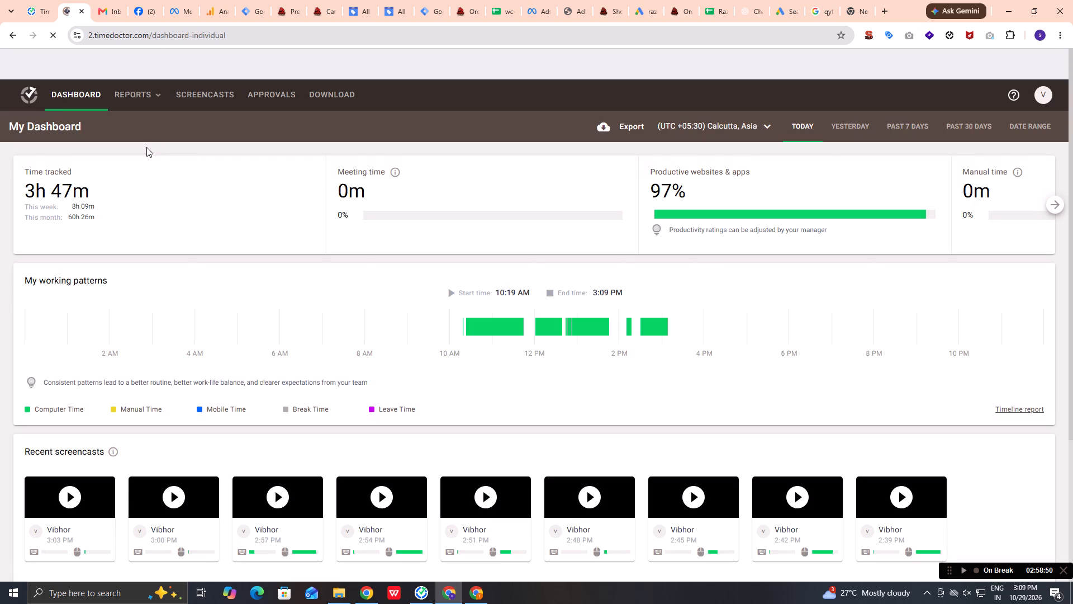
pyautogui.click(34, 0)
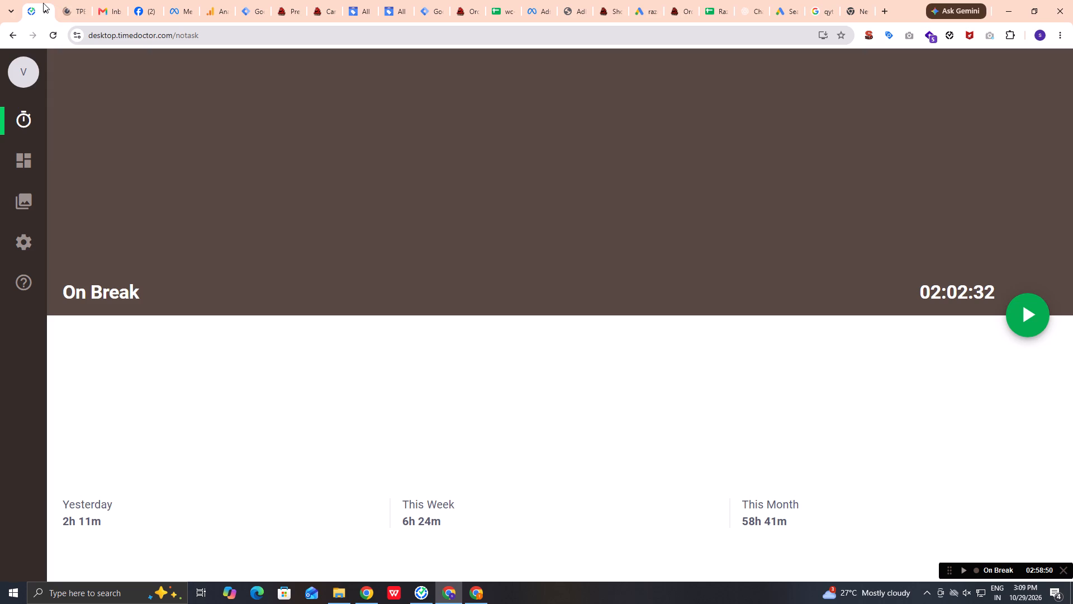
pyautogui.click(72, 6)
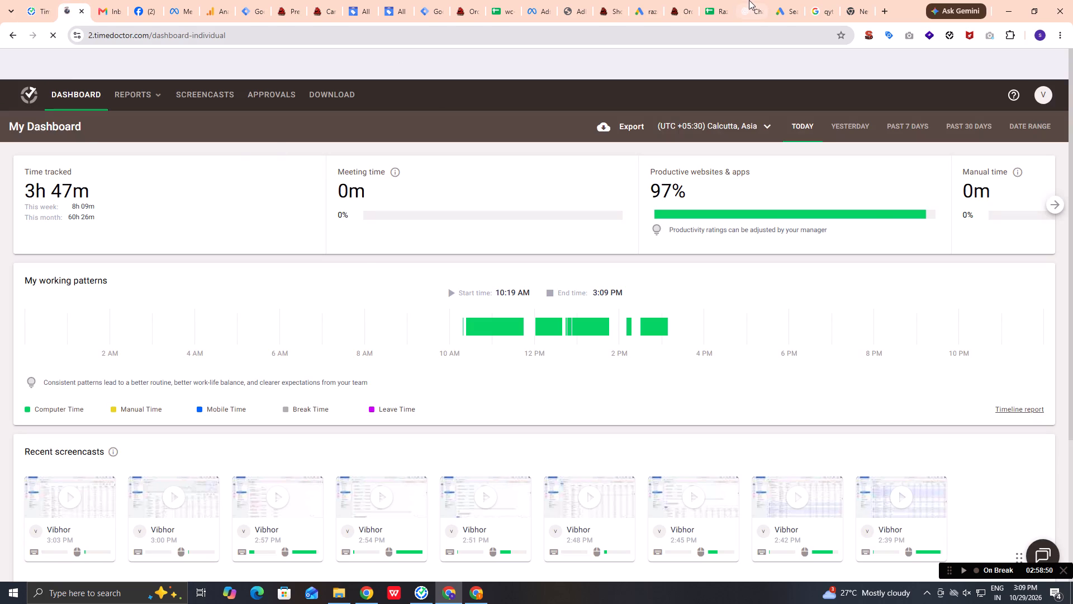
pyautogui.click(791, 2)
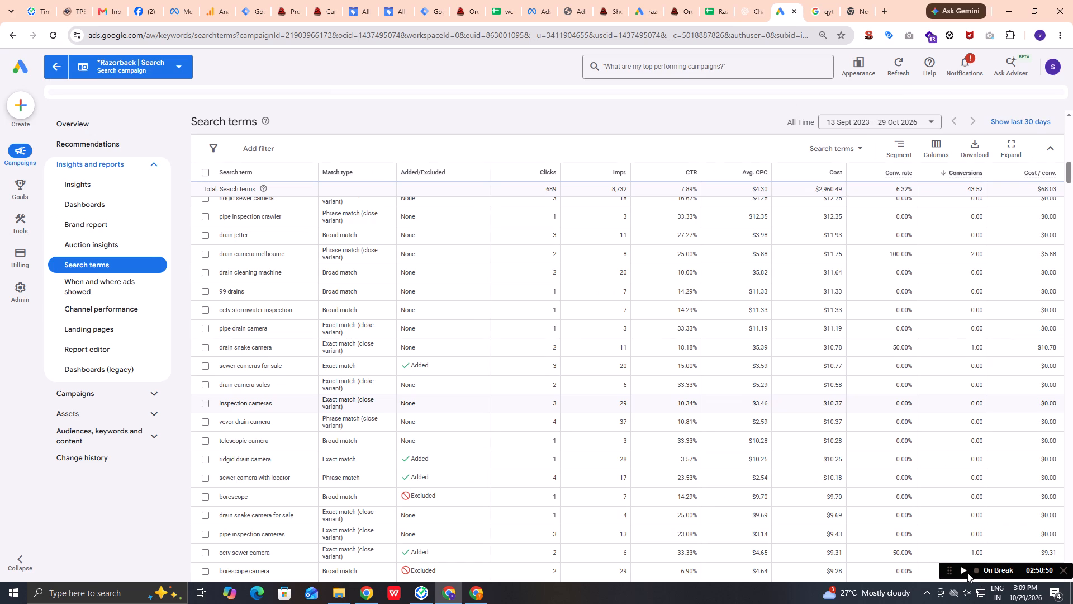
pyautogui.click(967, 573)
# Go from the *Razorback | Search search terms to its Campaigns page and up to the all-campaigns list.
pyautogui.scroll(-6, 569, 290)
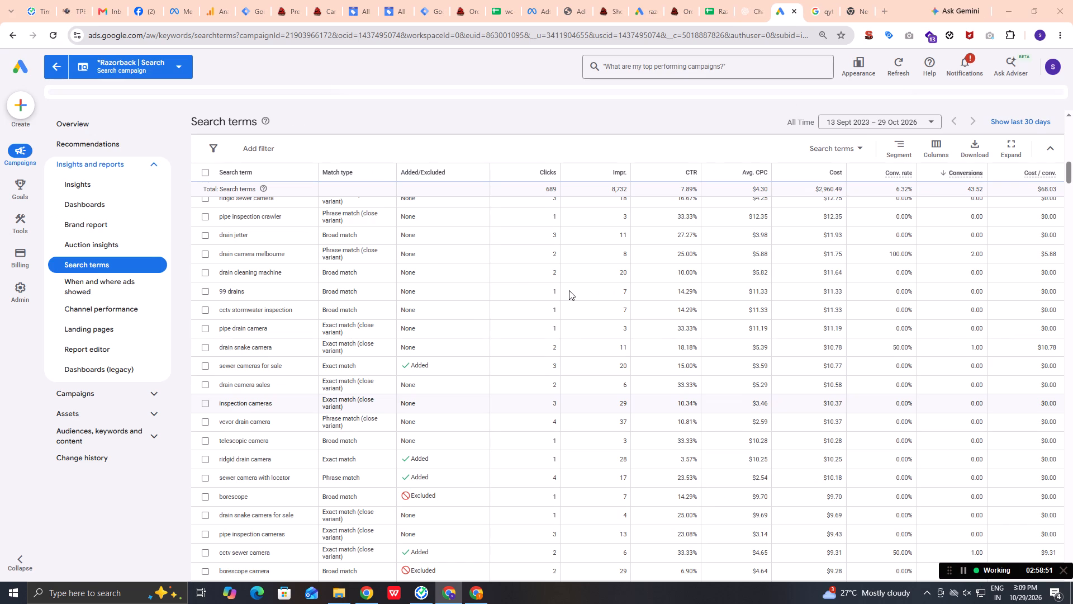
pyautogui.scroll(-1, 569, 290)
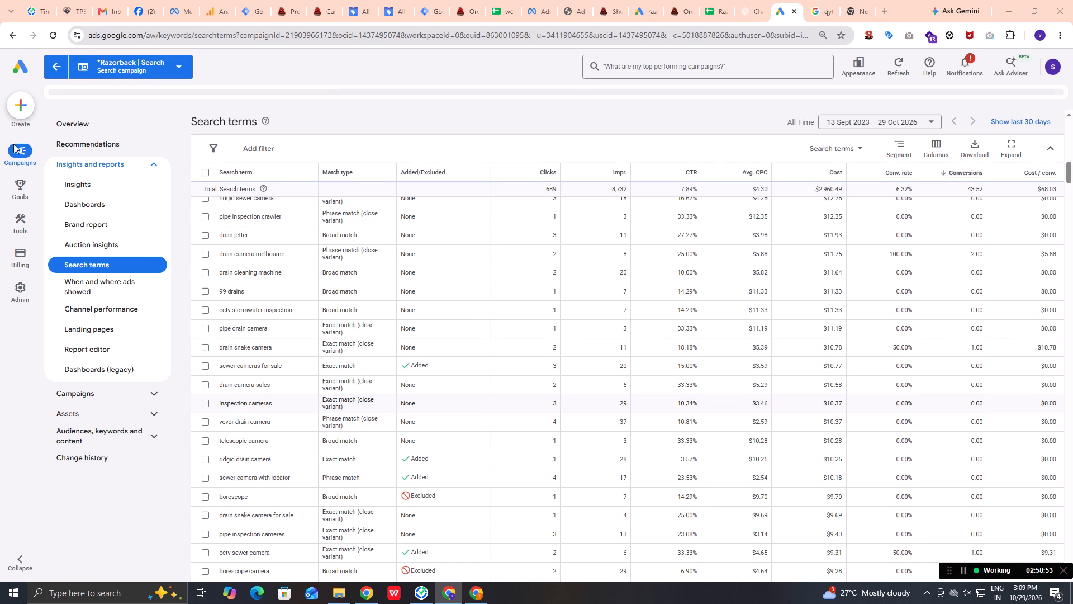
pyautogui.click(17, 150)
pyautogui.click(139, 391)
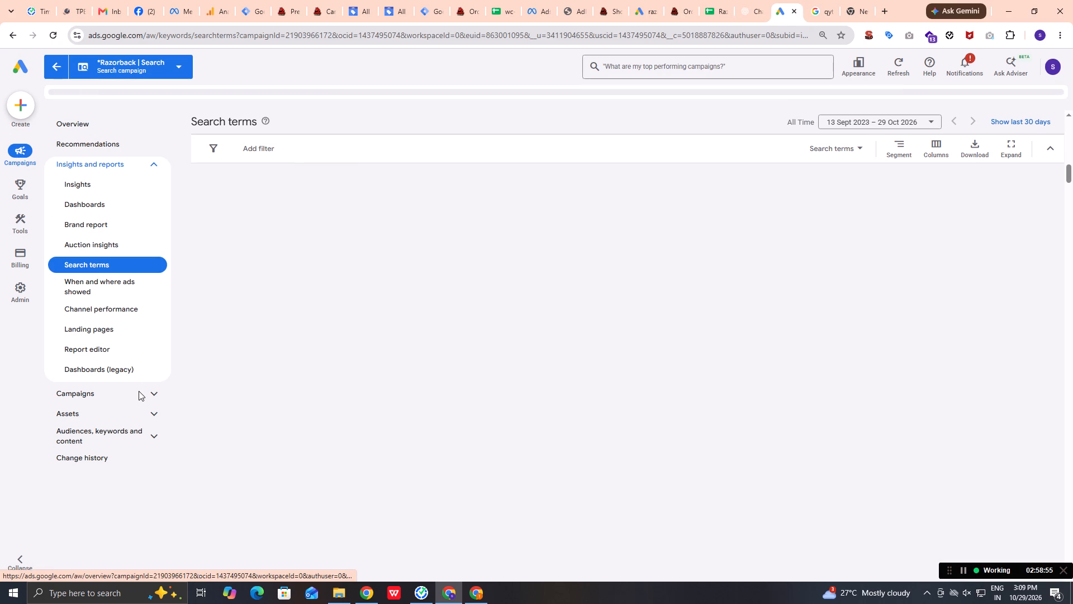
pyautogui.click(155, 393)
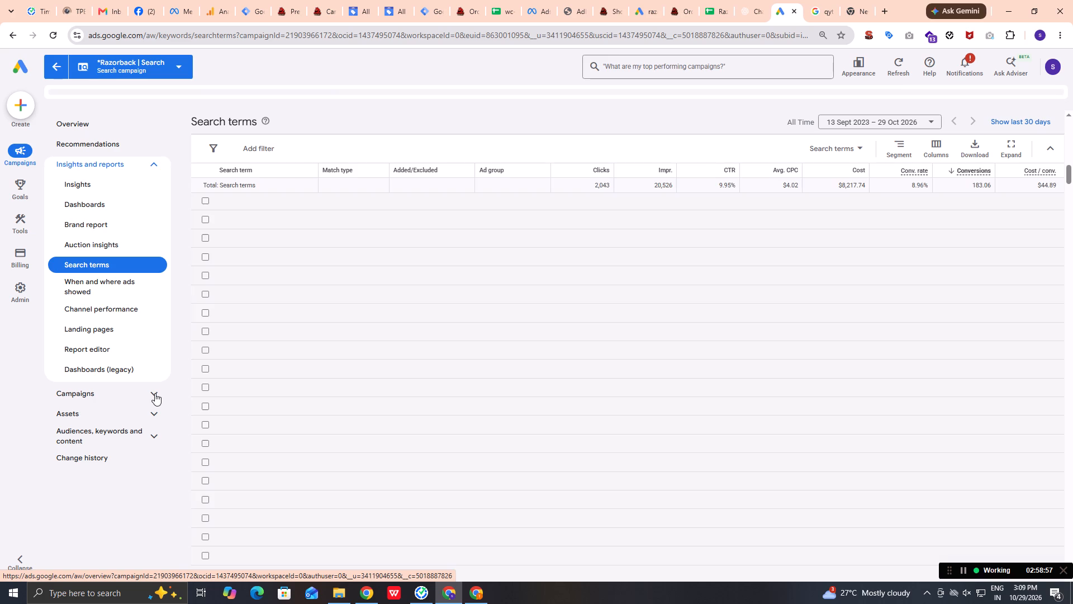
pyautogui.click(84, 397)
pyautogui.click(90, 413)
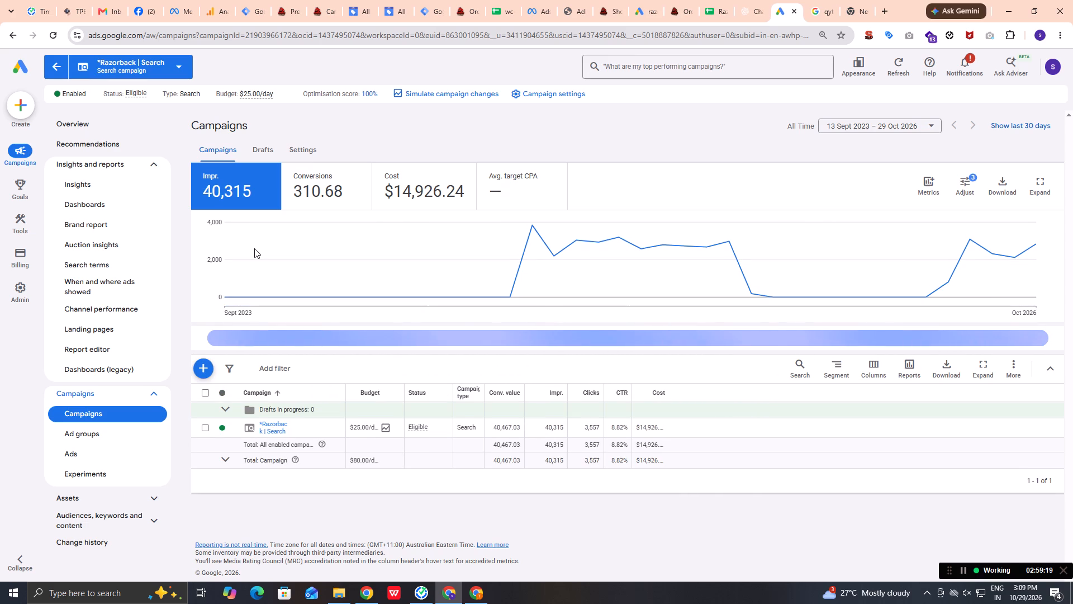
pyautogui.click(55, 59)
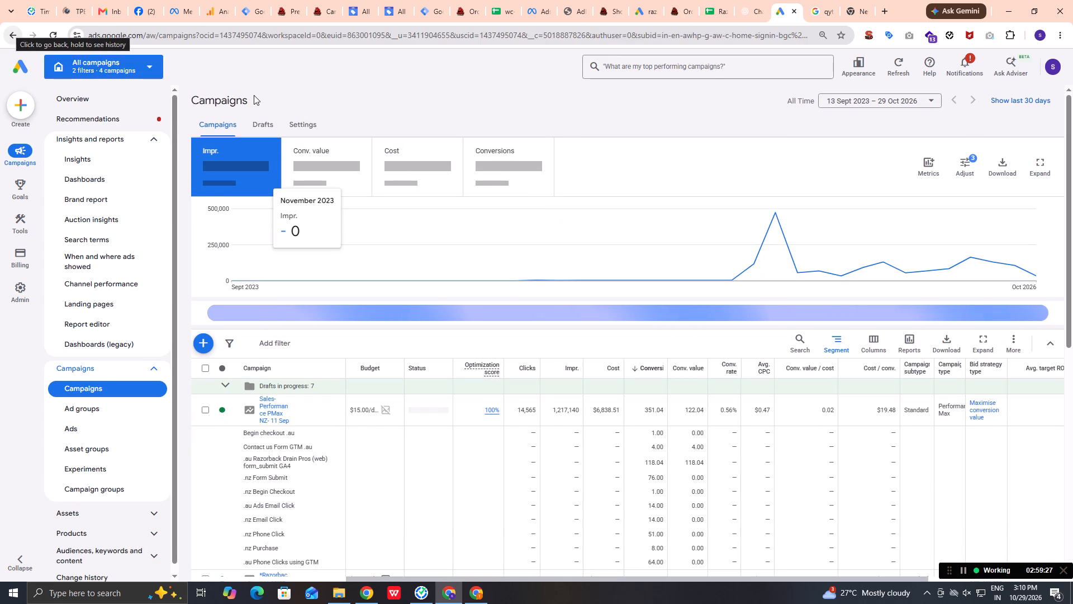
# Set the date range of the all-campaigns list to Today.
pyautogui.click(880, 100)
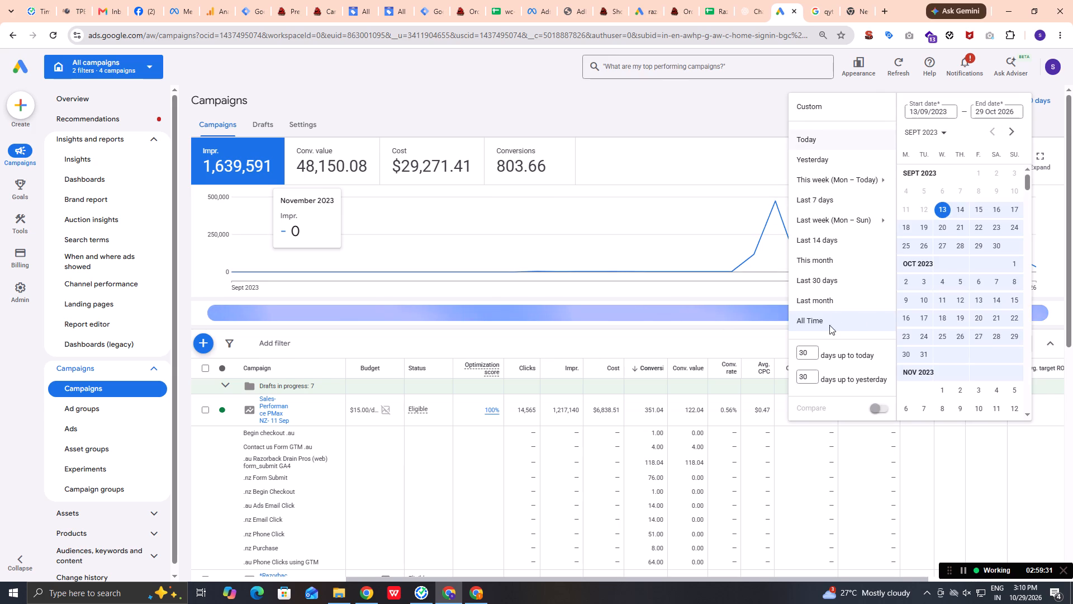
pyautogui.click(831, 141)
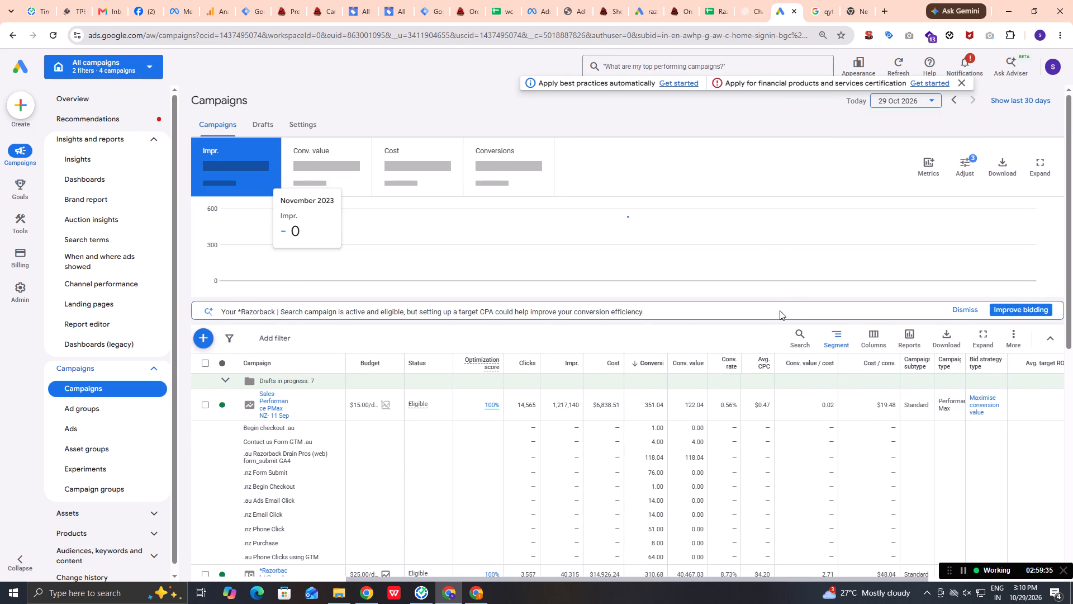
# Remove the conversions segmentation from the campaigns table and look over each campaign's results.
pyautogui.click(836, 333)
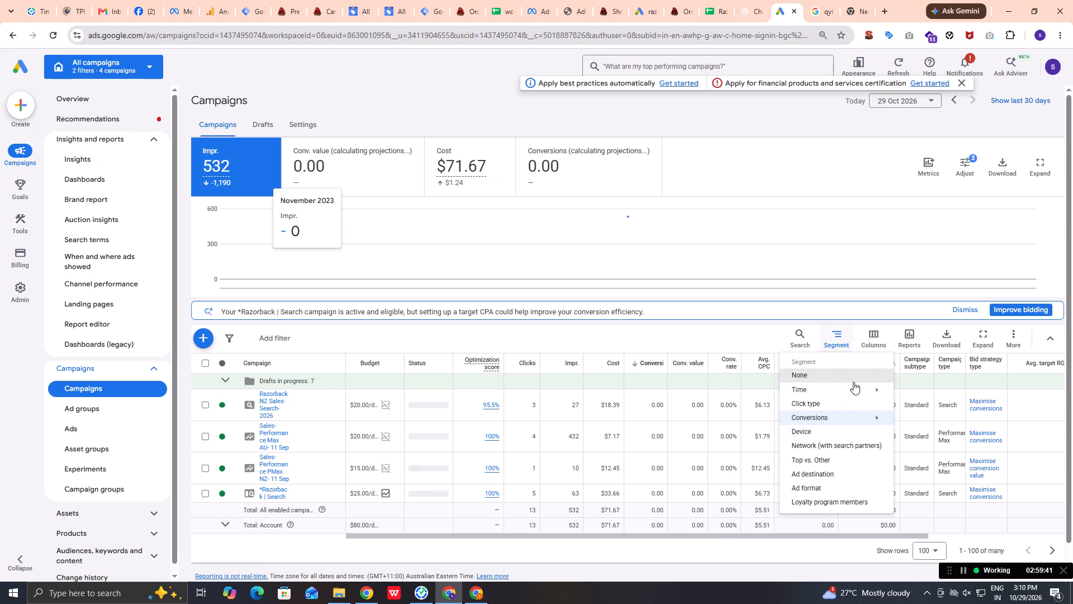
pyautogui.click(844, 372)
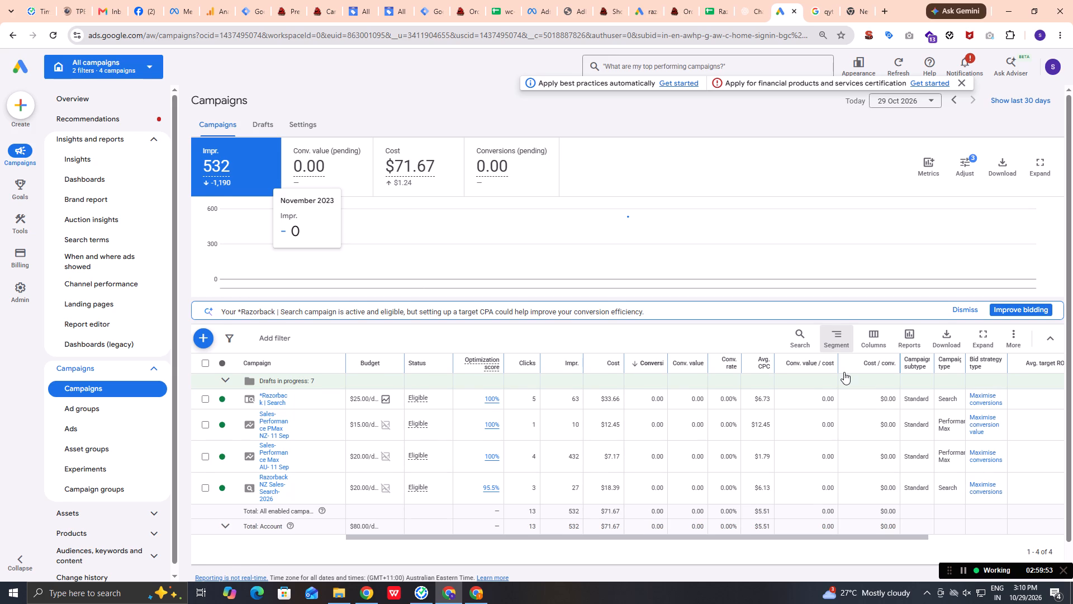
pyautogui.scroll(-1, 844, 372)
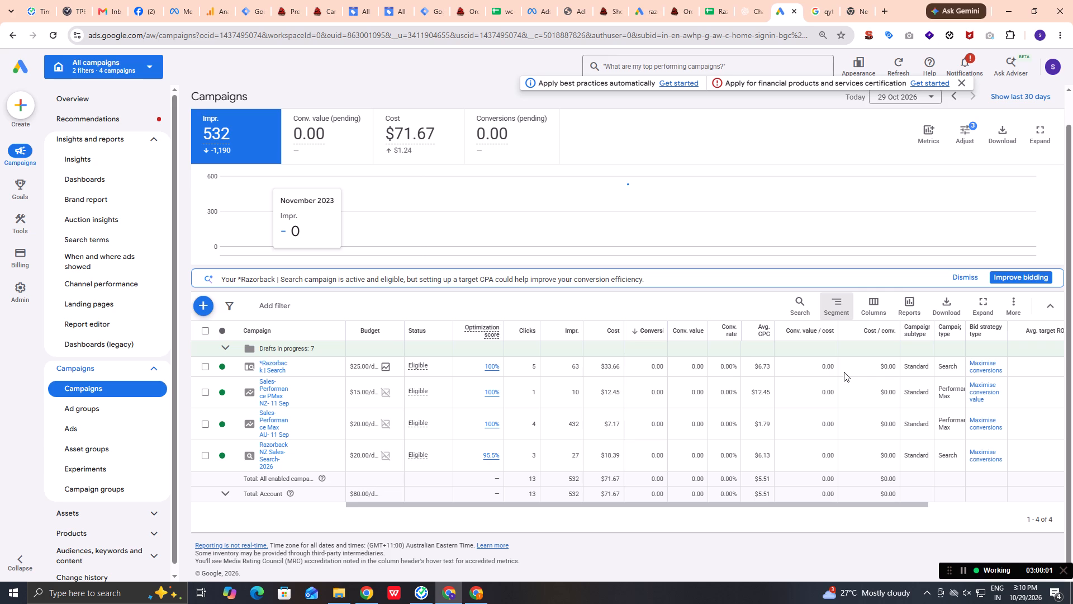
pyautogui.scroll(-1, 844, 372)
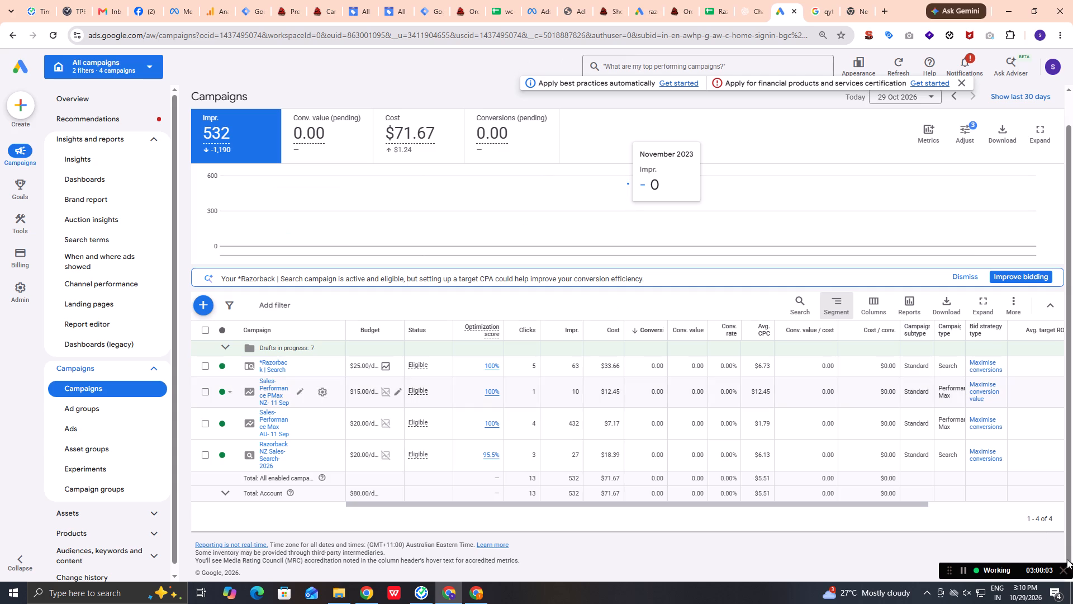
# Pause the time tracker.
pyautogui.click(964, 571)
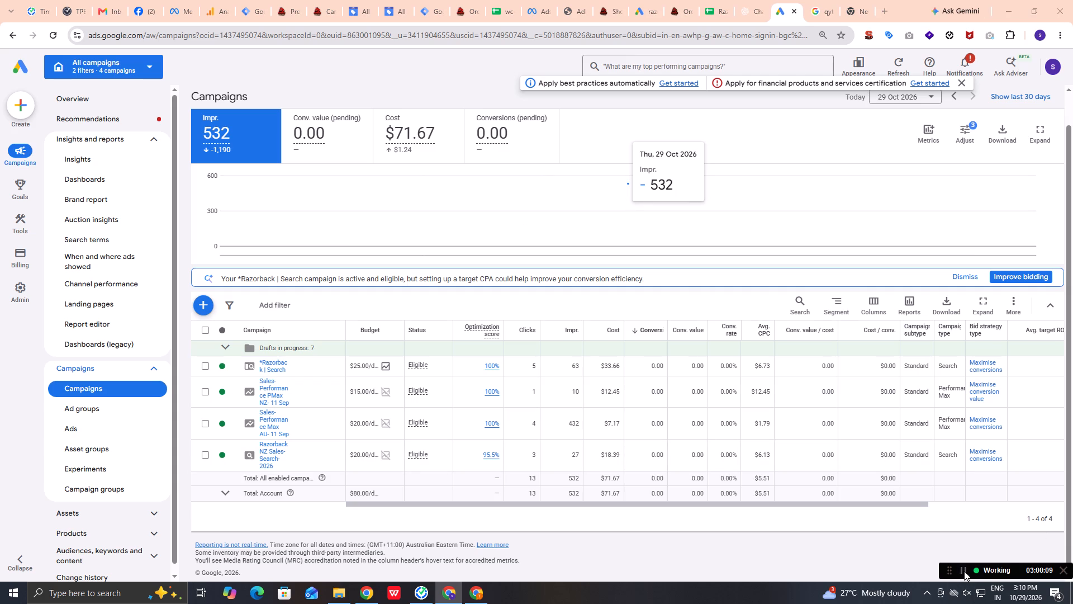
# Close the "qyteco sewer camera" search results and the empty new browser page.
pyautogui.click(815, 0)
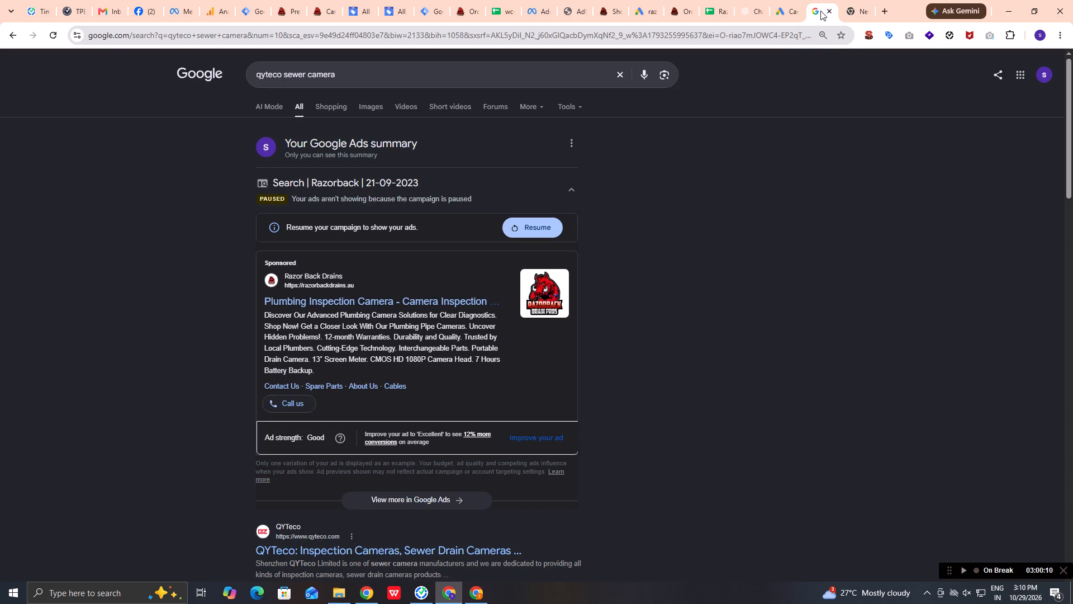
pyautogui.click(829, 11)
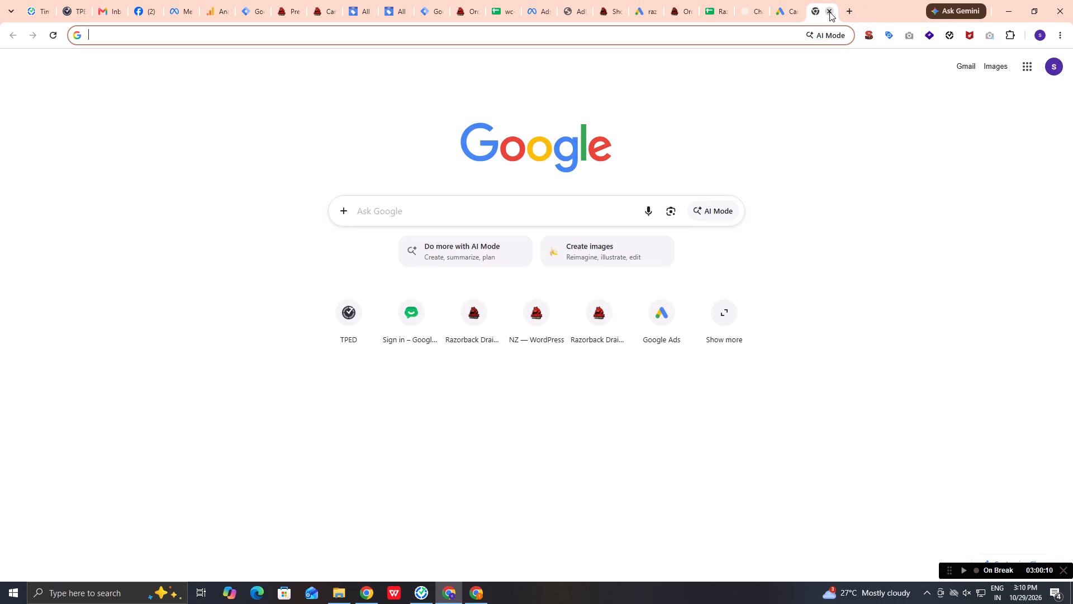
pyautogui.click(829, 12)
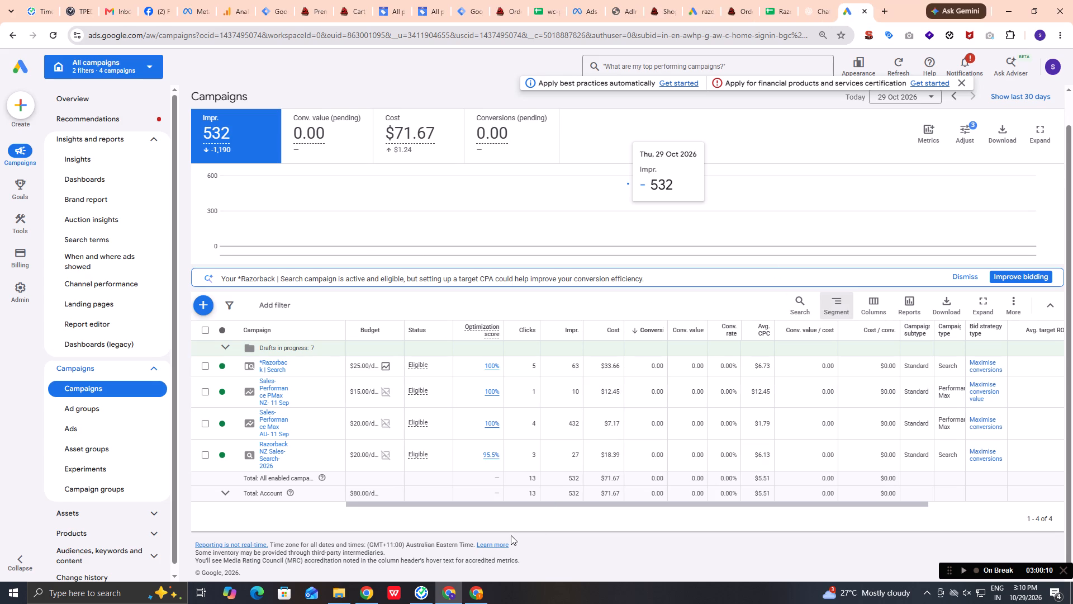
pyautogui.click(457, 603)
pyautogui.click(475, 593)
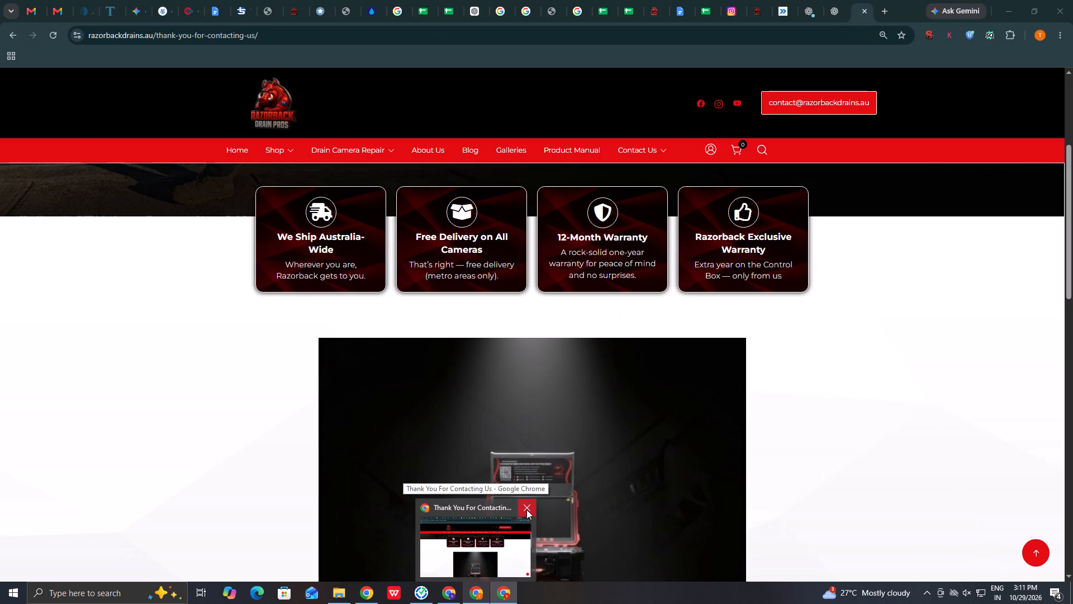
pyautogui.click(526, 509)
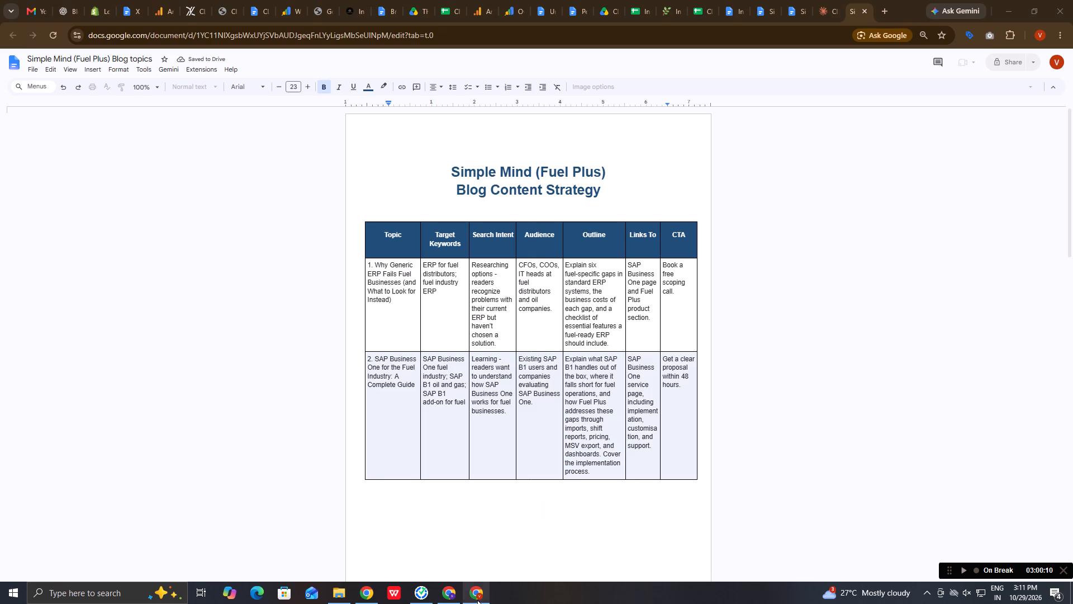
# In the other Chrome window, look through the Simple Mind (Fuel Plus) Blog topics document and switch to a different Google Doc.
pyautogui.click(477, 600)
pyautogui.scroll(-4, 502, 495)
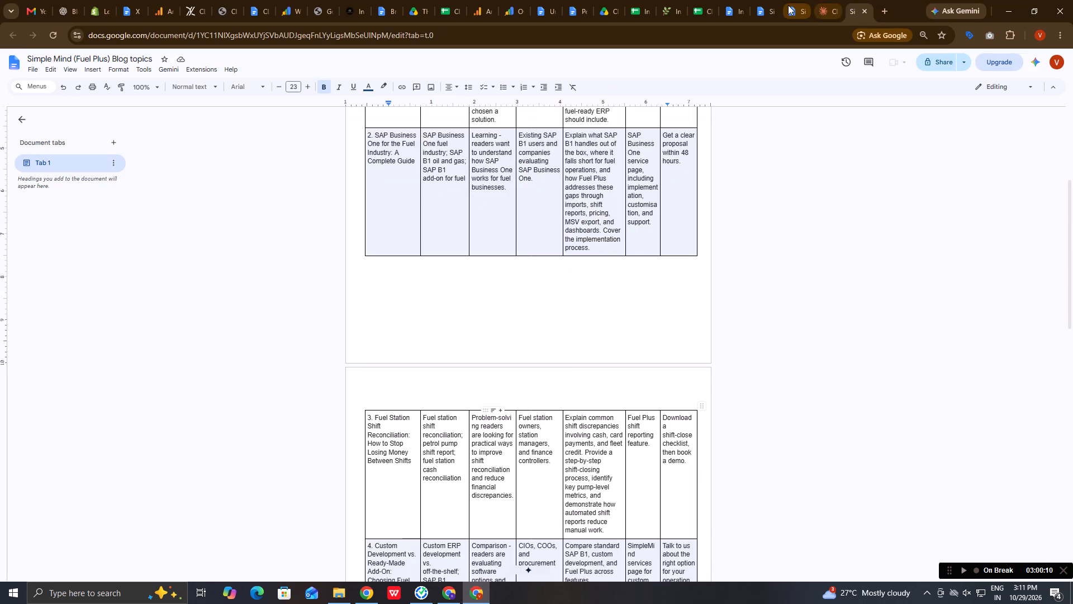
pyautogui.click(729, 4)
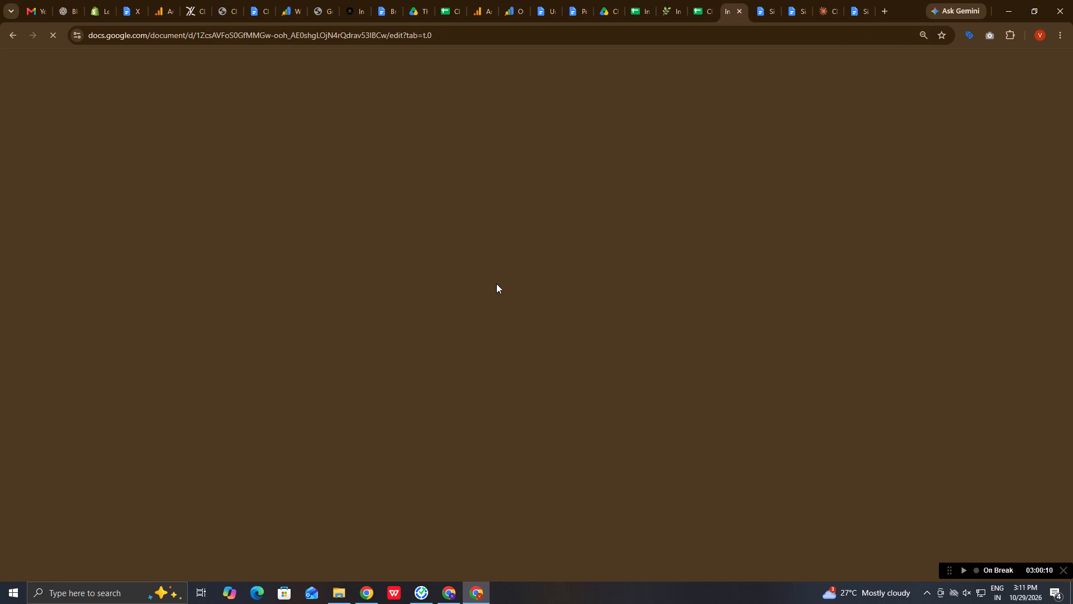